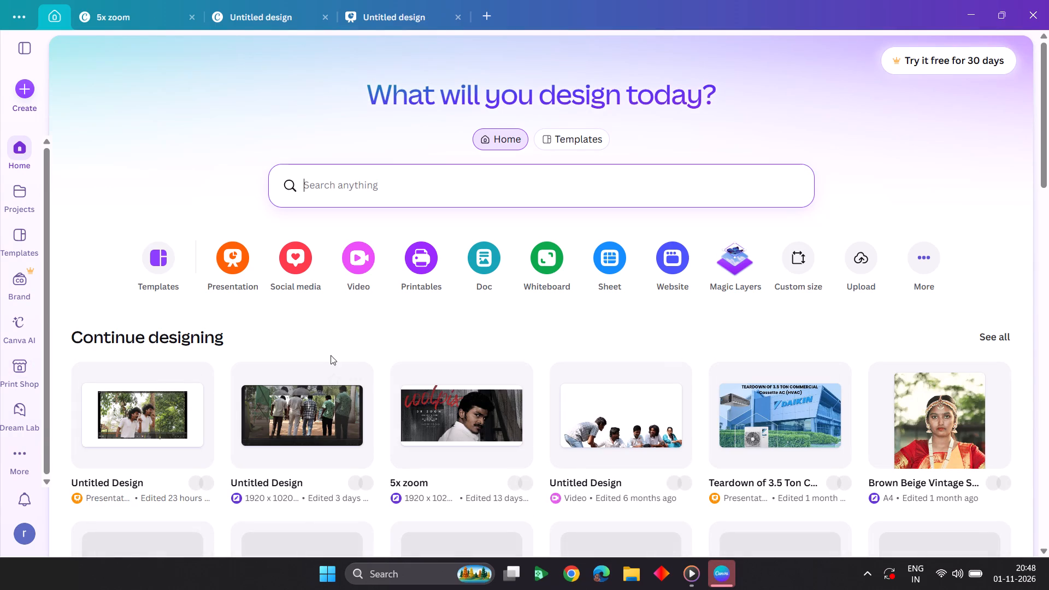
Open the most recent Untitled Design presentation containing the duplicated man in a white shirt.
{"action": "double_click", "coordinate": [160, 421]}
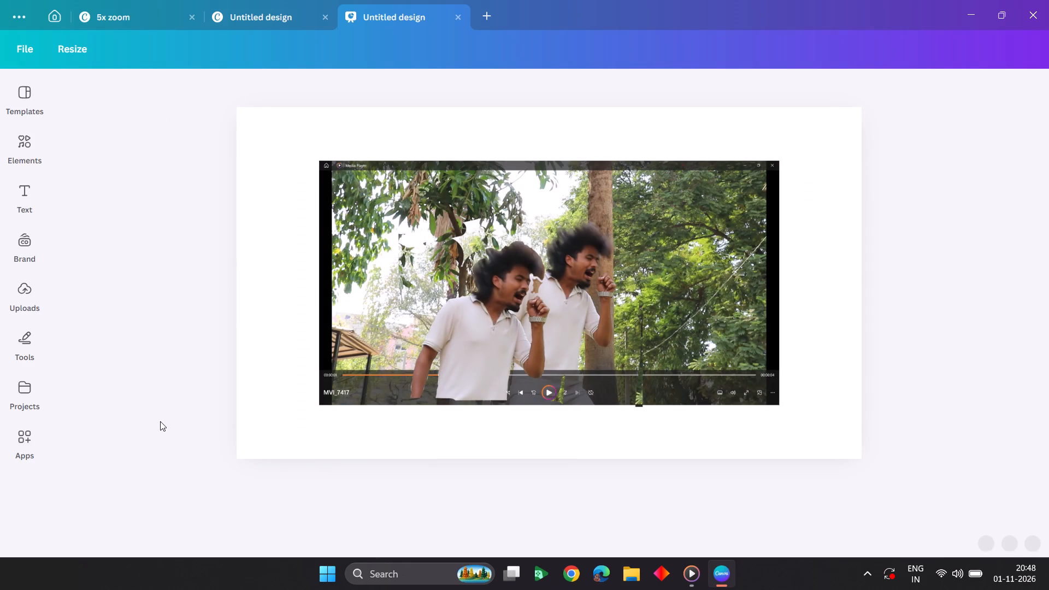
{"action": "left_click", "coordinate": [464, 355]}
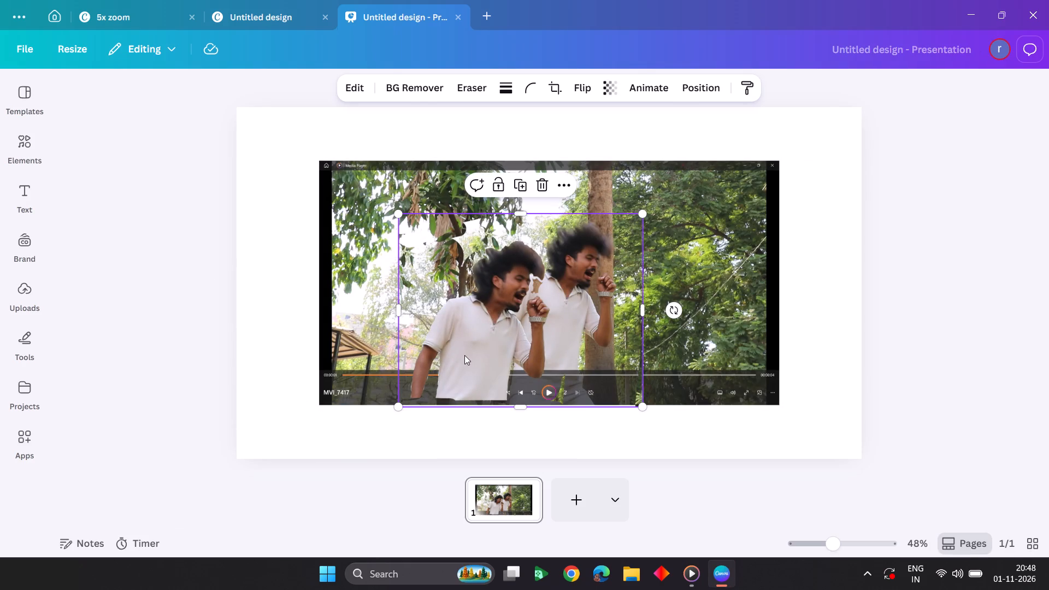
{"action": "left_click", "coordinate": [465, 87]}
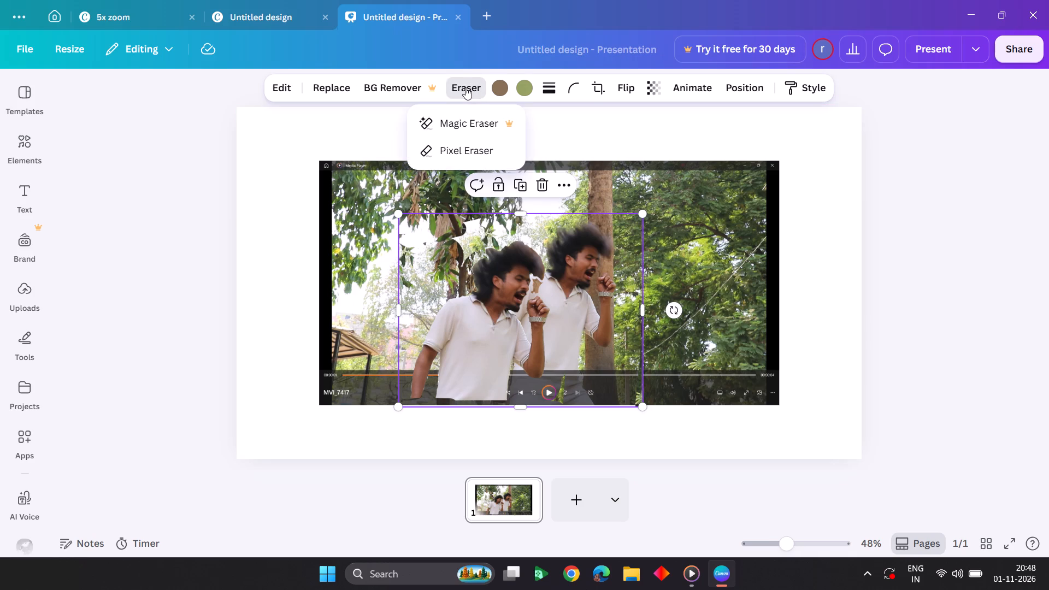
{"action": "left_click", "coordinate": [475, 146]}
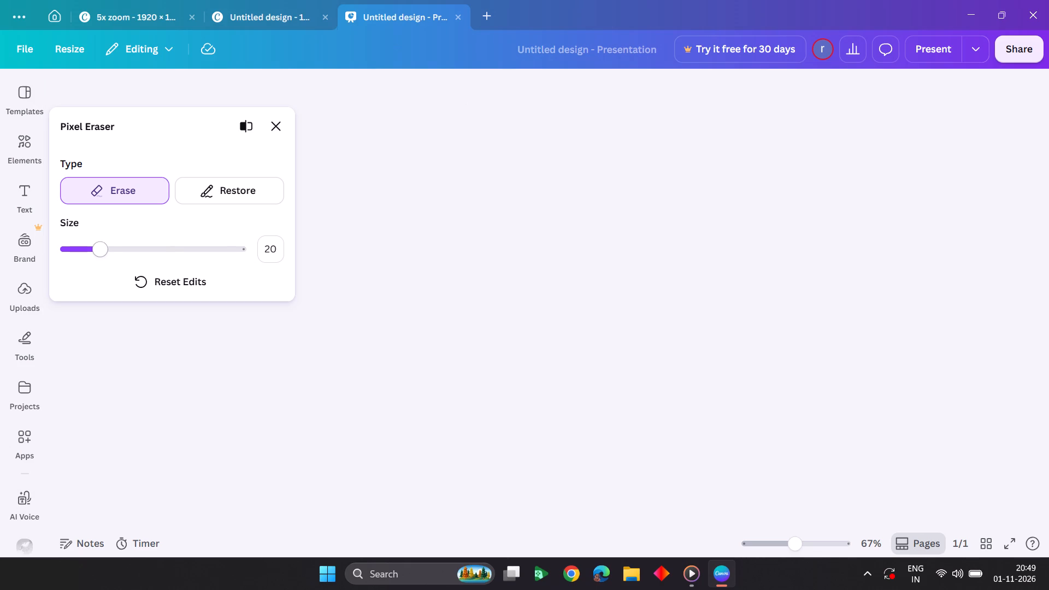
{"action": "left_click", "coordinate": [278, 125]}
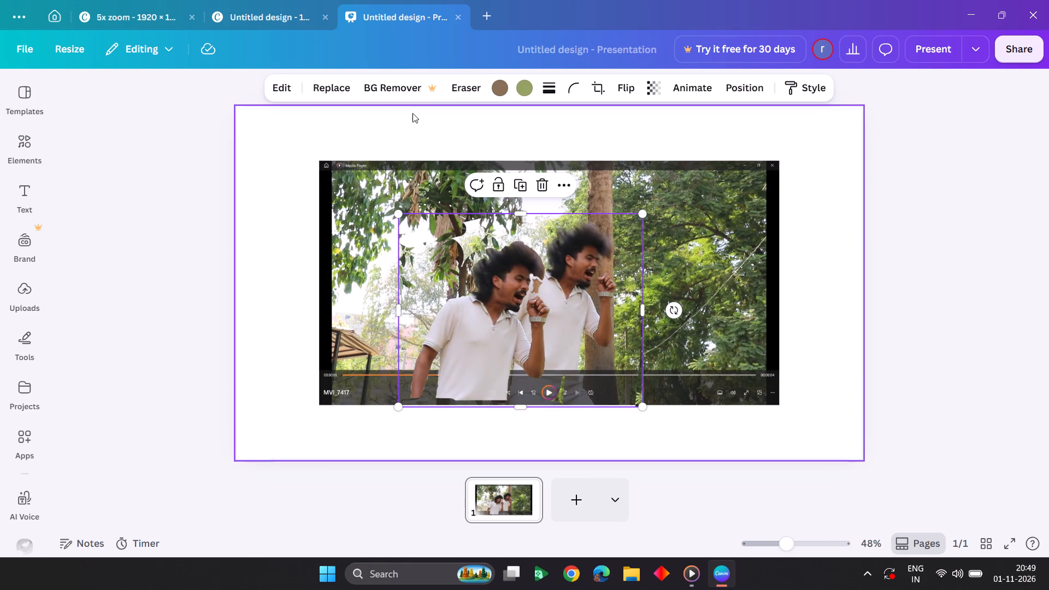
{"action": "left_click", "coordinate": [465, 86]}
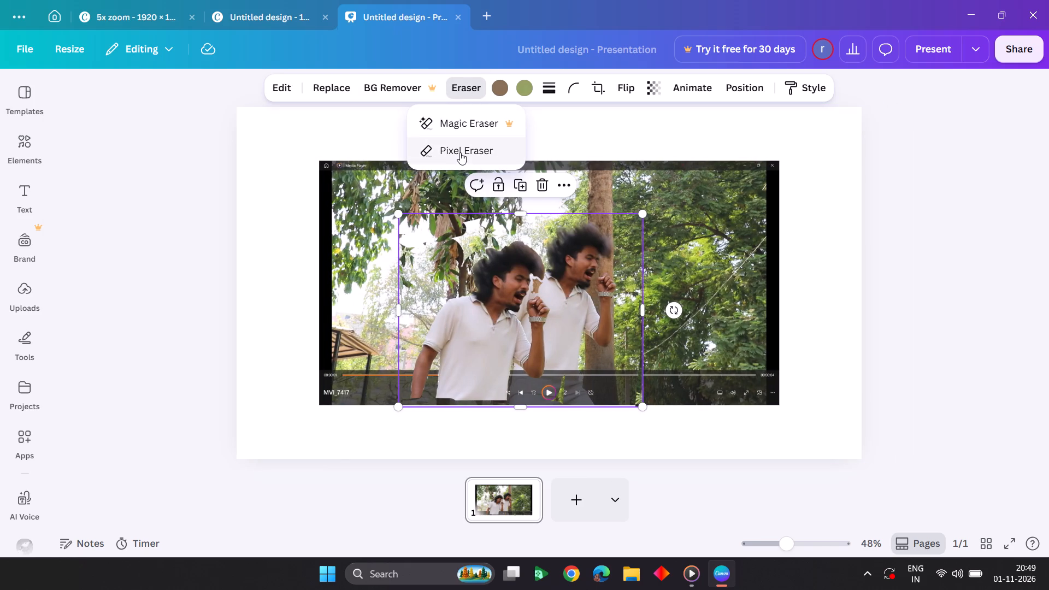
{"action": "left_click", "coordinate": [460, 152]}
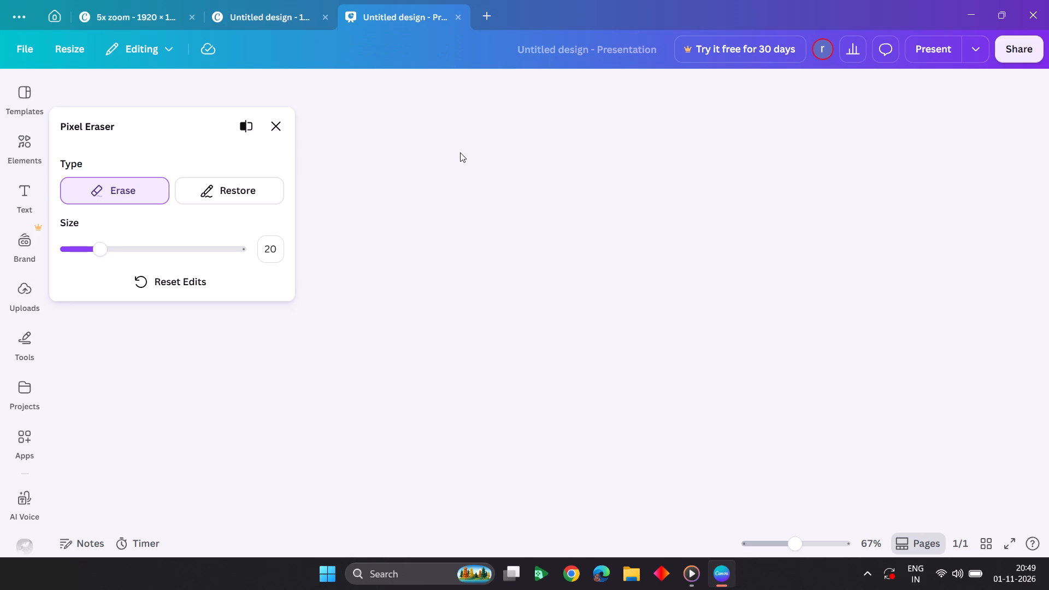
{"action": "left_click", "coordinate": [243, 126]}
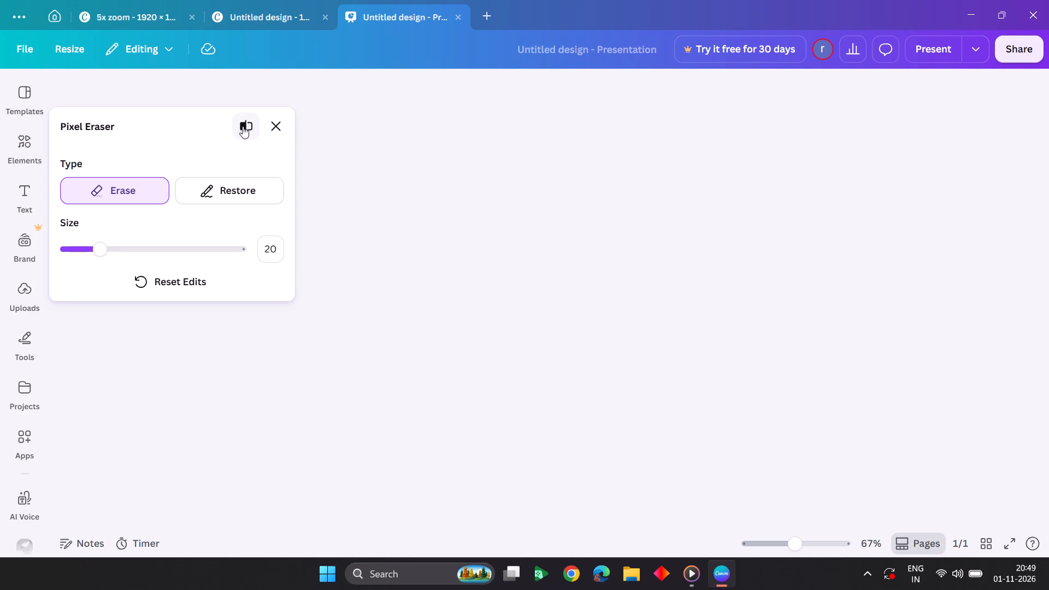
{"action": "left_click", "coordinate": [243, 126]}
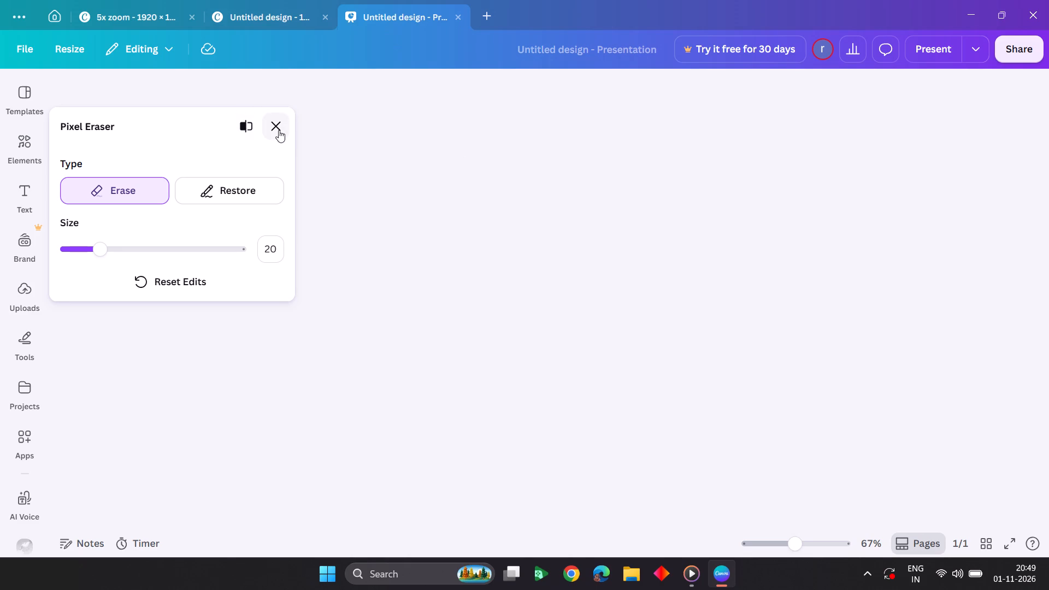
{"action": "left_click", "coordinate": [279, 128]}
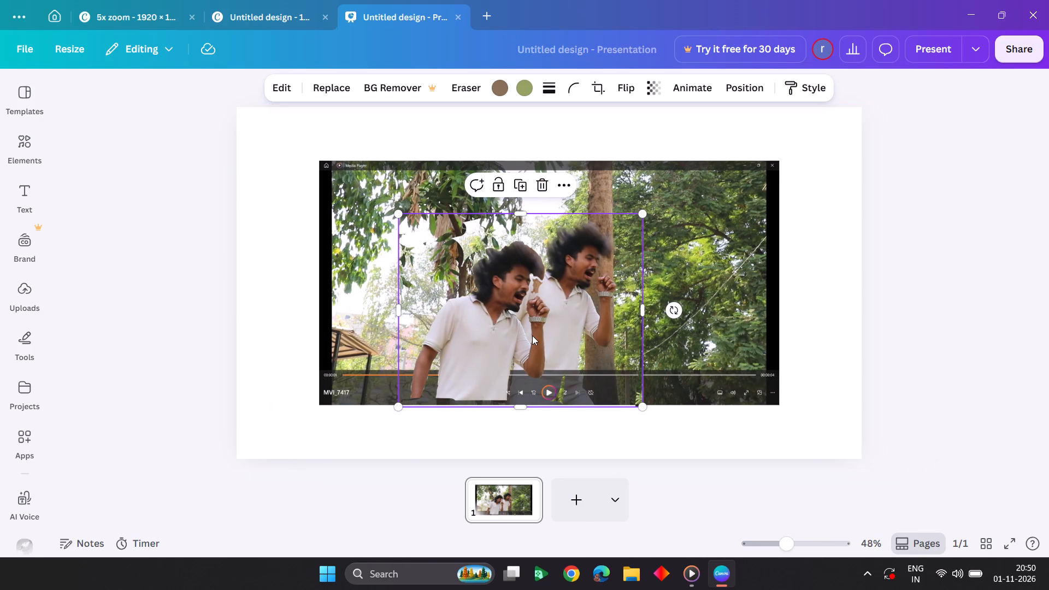
Move the man's cut-out over the man in the background photo and crop its empty side and top margins to about 460 by 526.
{"action": "left_click_drag", "start_coordinate": [516, 331], "coordinate": [584, 306]}
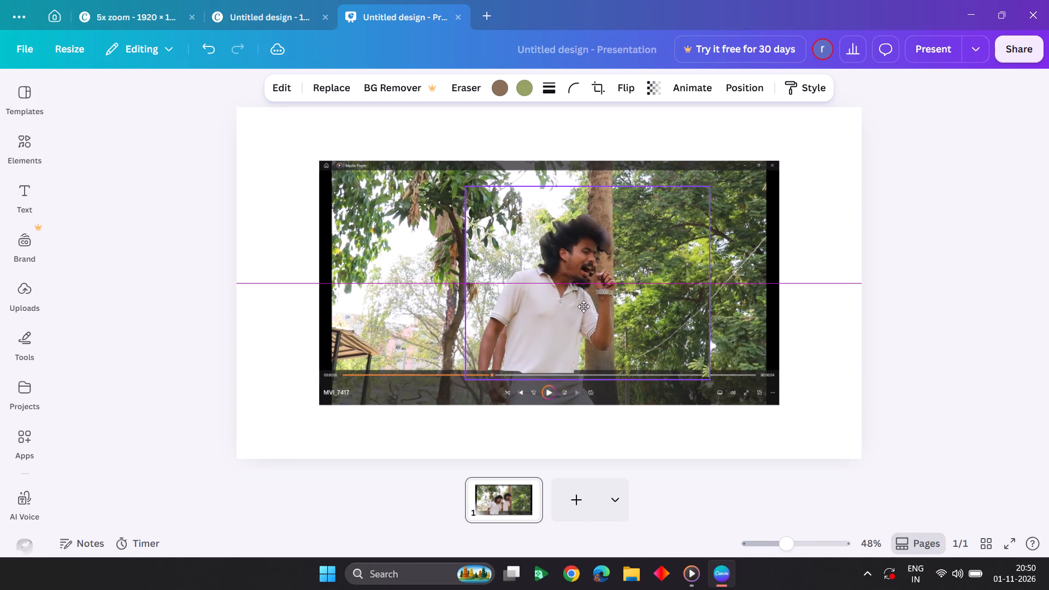
{"action": "left_click_drag", "start_coordinate": [584, 306], "coordinate": [592, 303]}
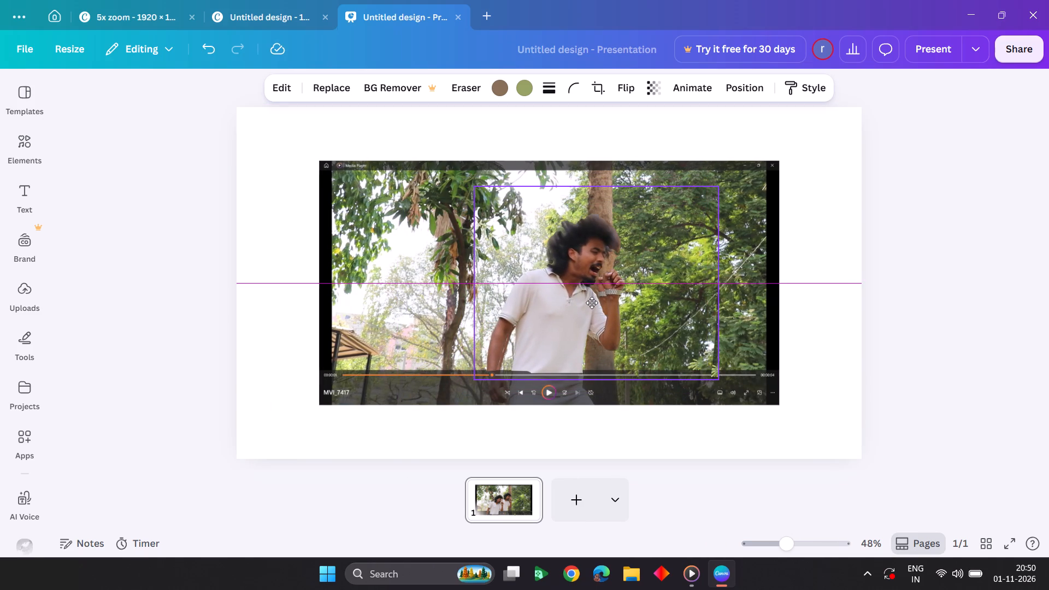
{"action": "left_click_drag", "start_coordinate": [592, 303], "coordinate": [591, 303]}
{"action": "left_click_drag", "start_coordinate": [474, 284], "coordinate": [482, 284]}
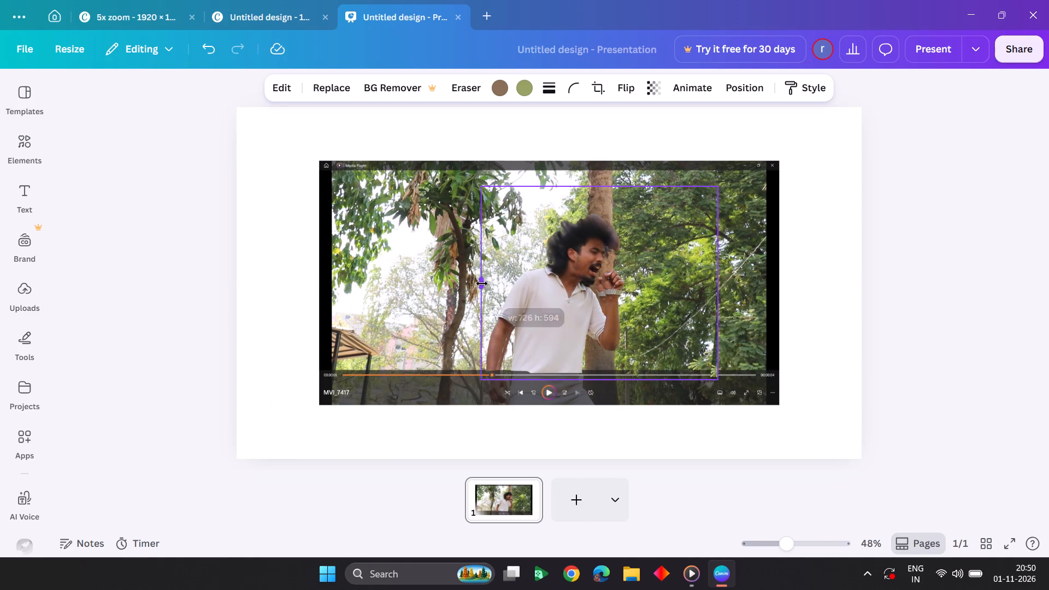
{"action": "left_click_drag", "start_coordinate": [482, 284], "coordinate": [490, 290]}
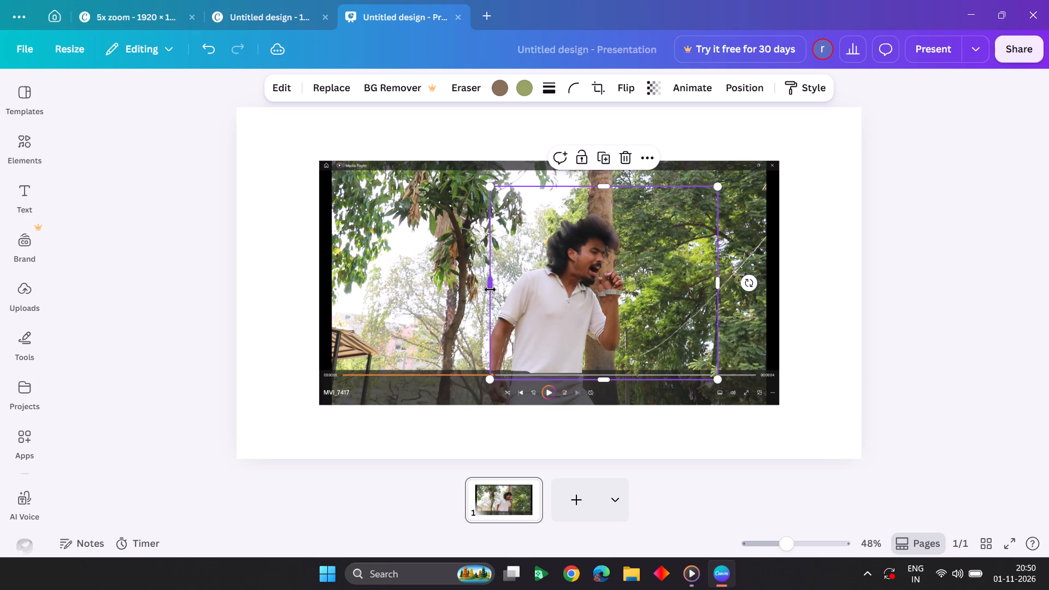
{"action": "left_click_drag", "start_coordinate": [601, 188], "coordinate": [602, 205]}
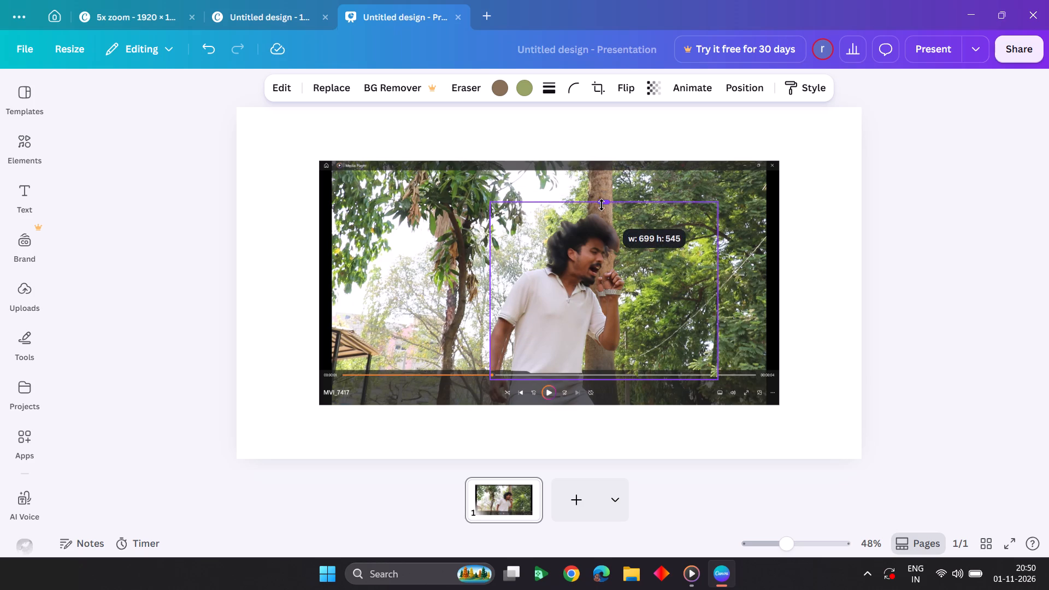
{"action": "left_click_drag", "start_coordinate": [602, 205], "coordinate": [603, 211]}
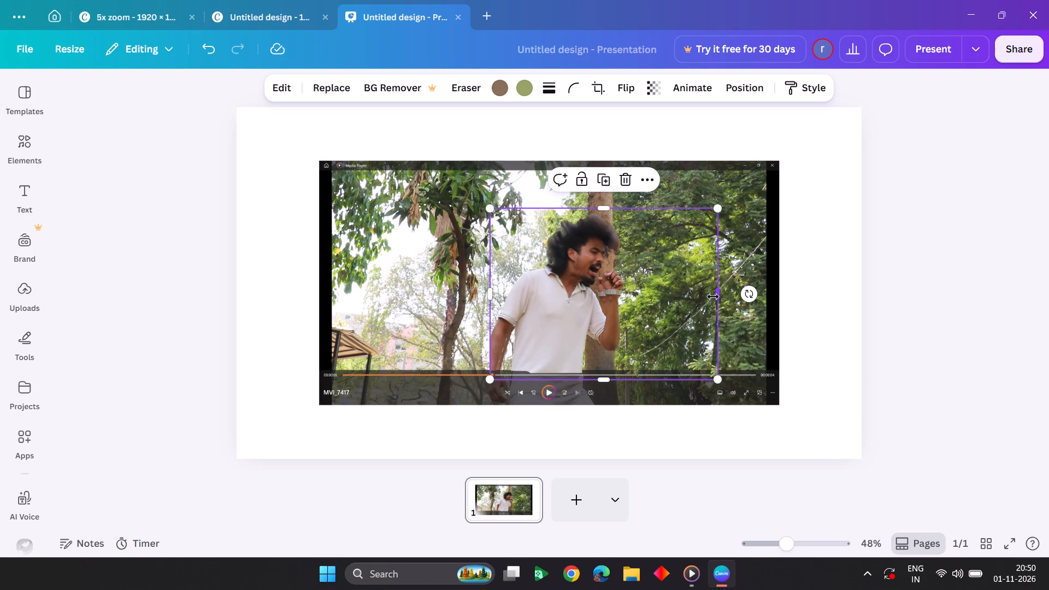
{"action": "left_click_drag", "start_coordinate": [718, 293], "coordinate": [639, 299]}
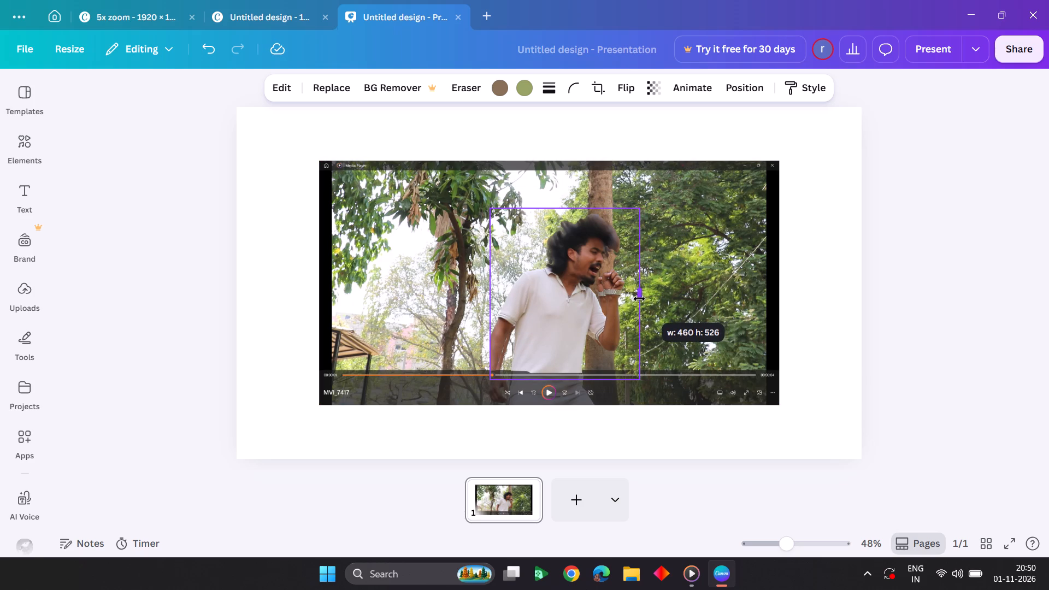
{"action": "left_click_drag", "start_coordinate": [639, 299], "coordinate": [638, 298]}
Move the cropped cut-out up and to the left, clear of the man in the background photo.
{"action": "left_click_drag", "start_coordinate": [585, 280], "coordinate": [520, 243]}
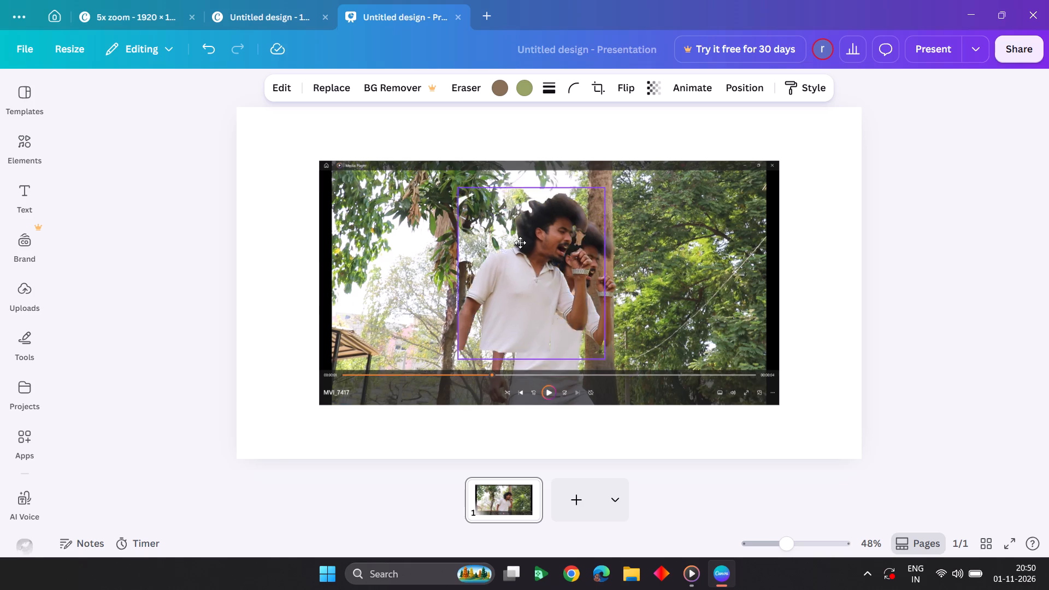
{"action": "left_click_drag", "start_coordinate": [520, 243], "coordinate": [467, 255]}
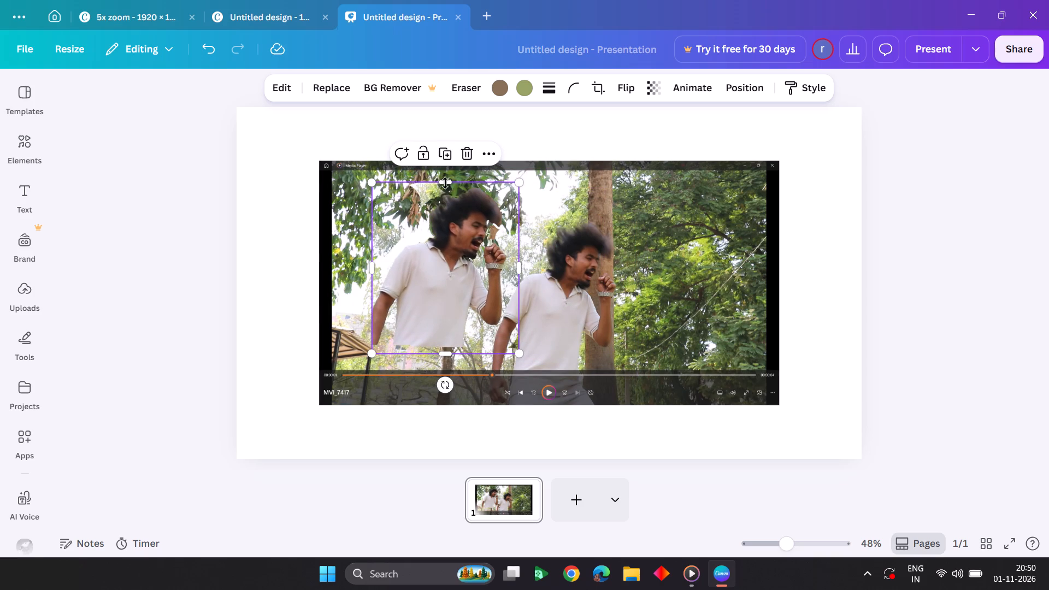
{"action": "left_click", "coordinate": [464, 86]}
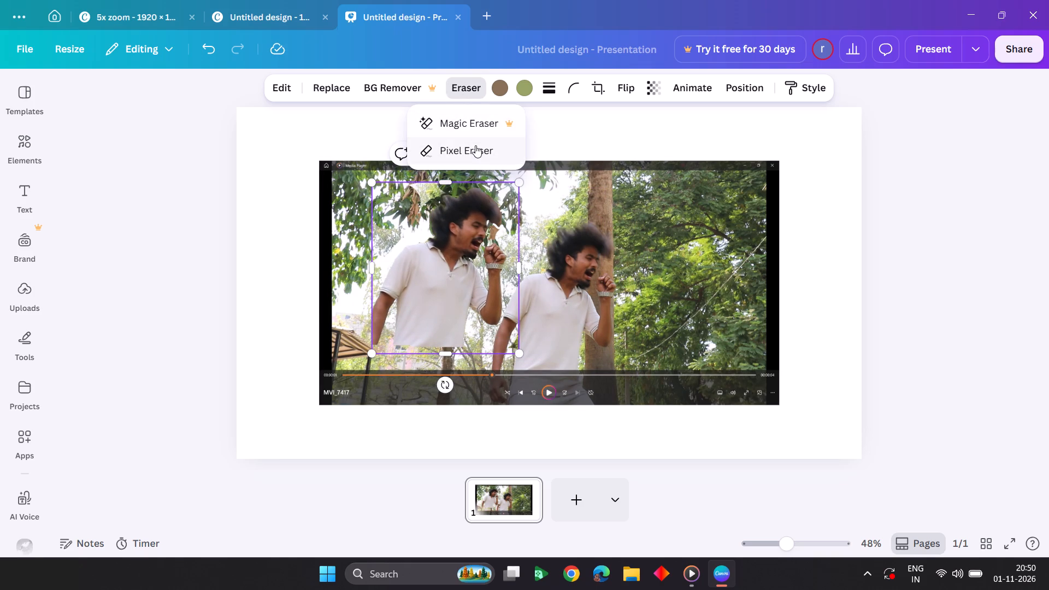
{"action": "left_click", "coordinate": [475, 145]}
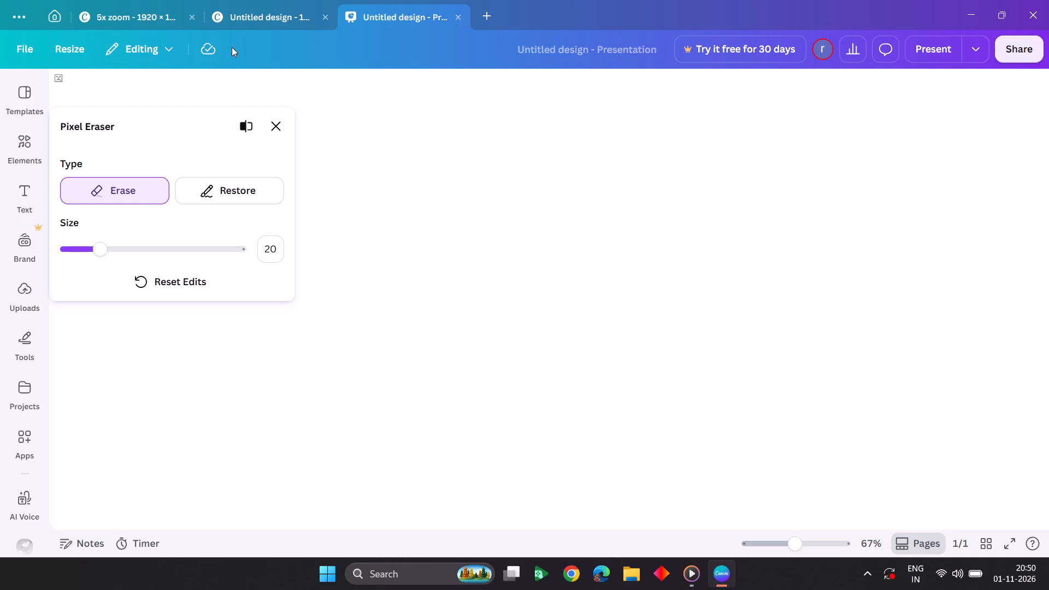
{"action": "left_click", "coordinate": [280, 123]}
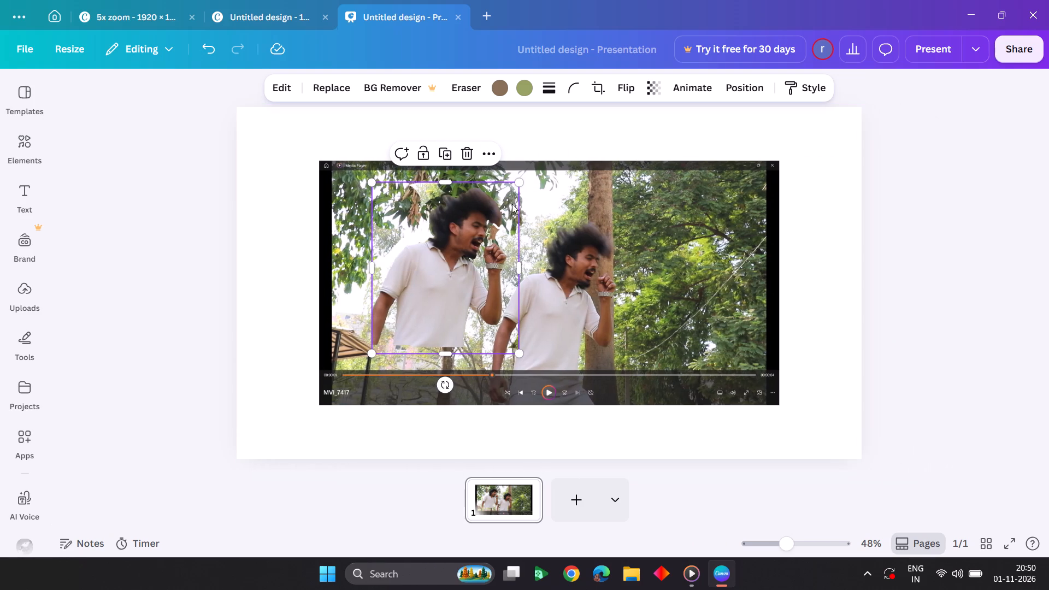
Move the cut-out back so it overlaps the man in the background photo, offset slightly up and to his left.
{"action": "left_click_drag", "start_coordinate": [444, 239], "coordinate": [559, 242]}
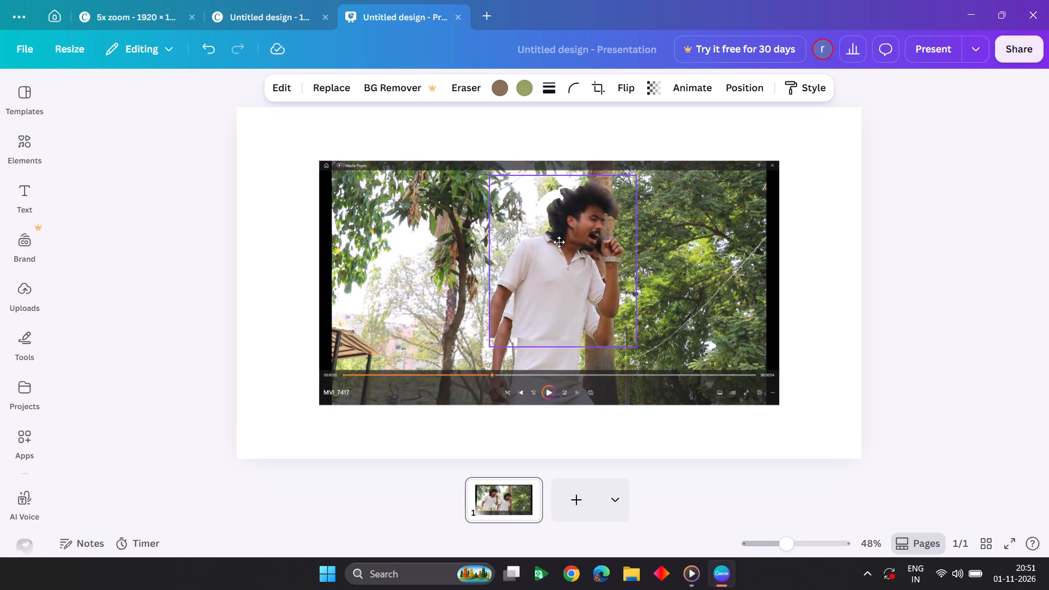
{"action": "left_click_drag", "start_coordinate": [559, 242], "coordinate": [553, 255]}
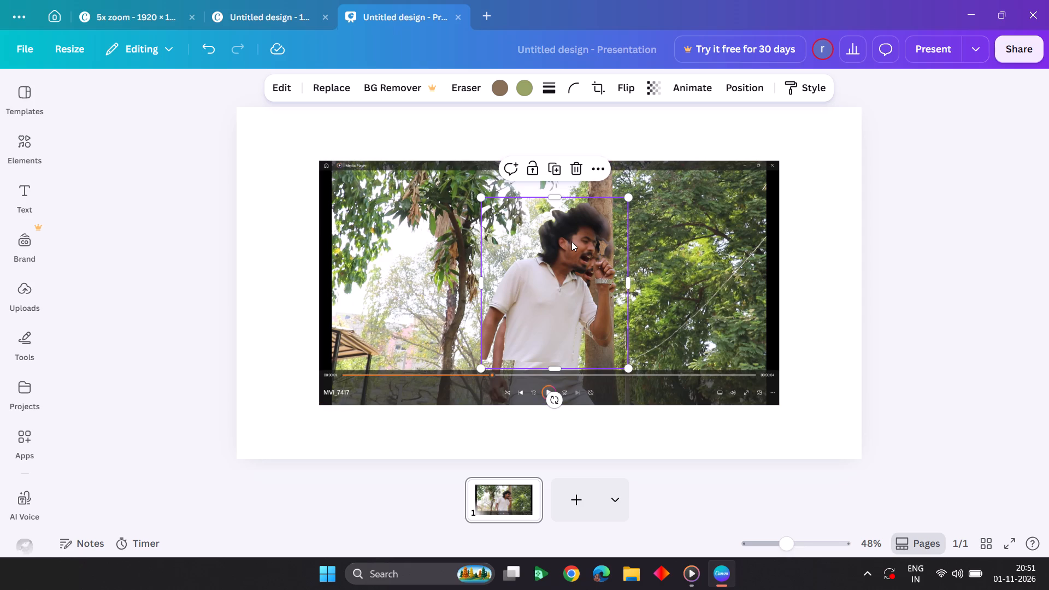
{"action": "left_click_drag", "start_coordinate": [571, 241], "coordinate": [557, 243]}
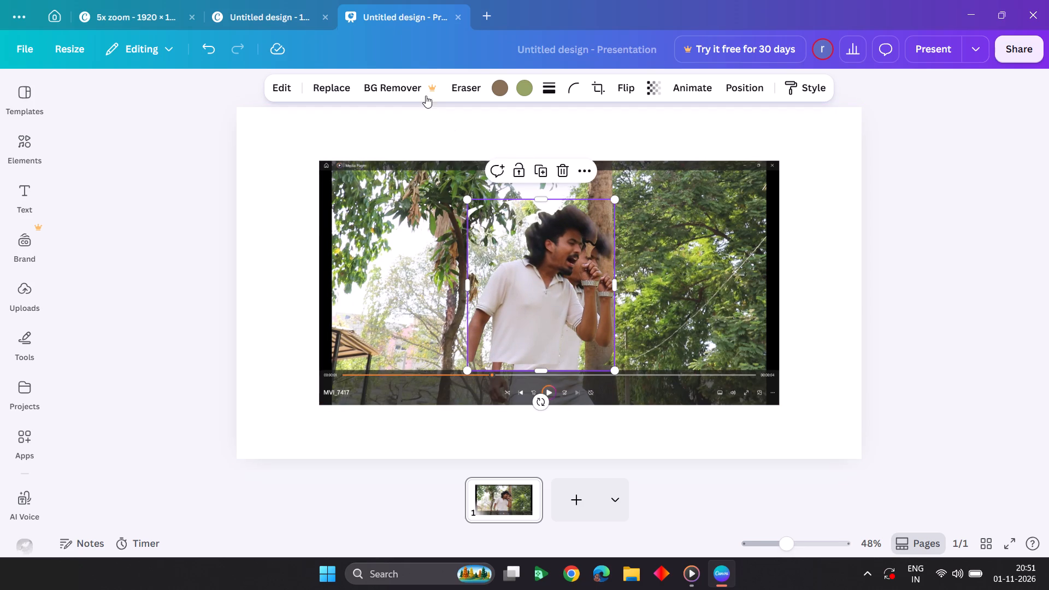
Open the man's cut-out in the Pixel Eraser.
{"action": "left_click", "coordinate": [466, 87]}
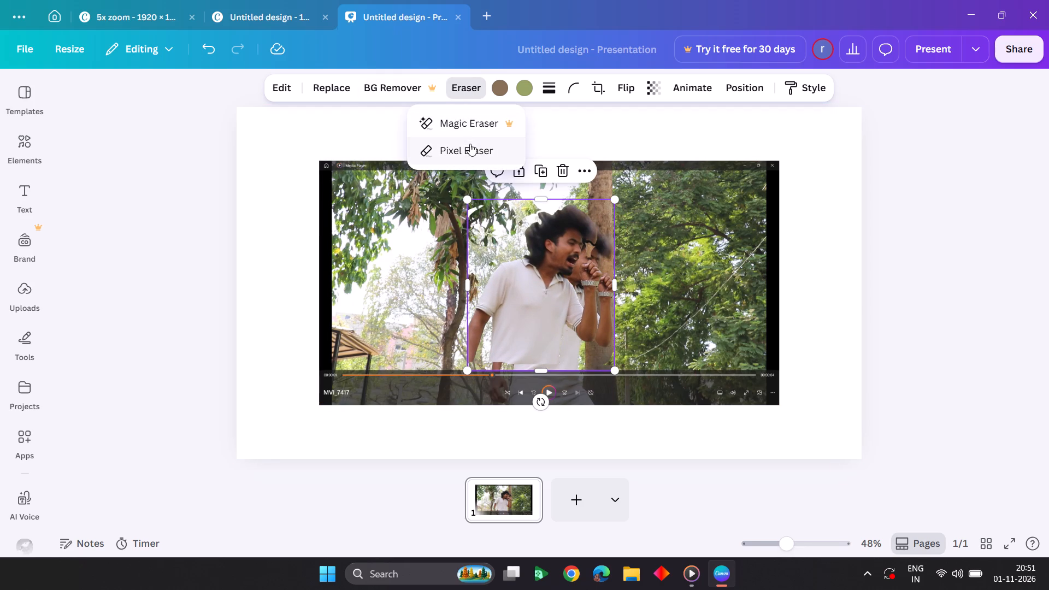
{"action": "left_click", "coordinate": [470, 144]}
{"action": "double_click", "coordinate": [468, 147]}
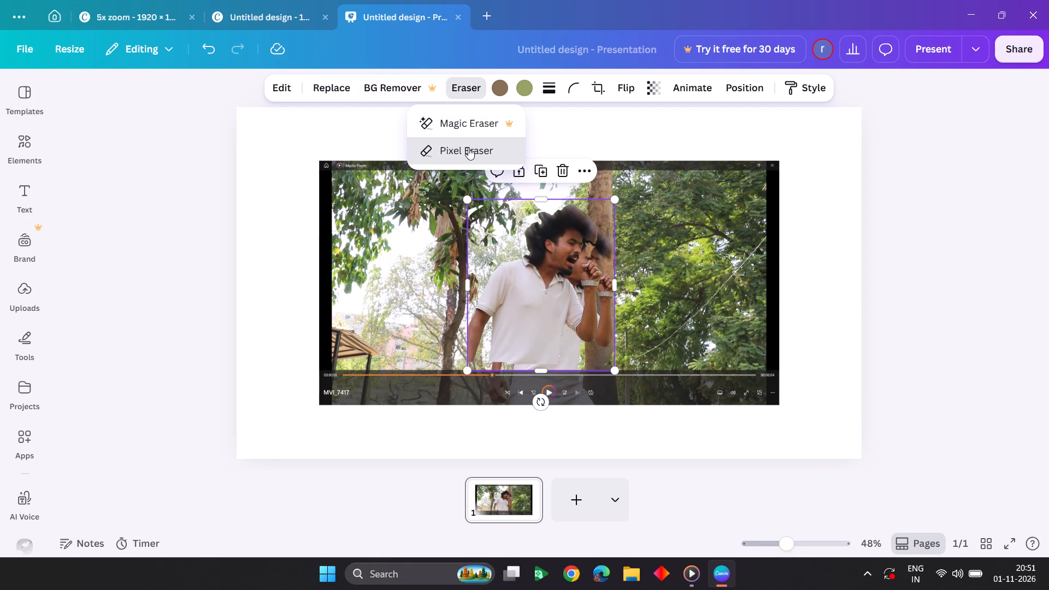
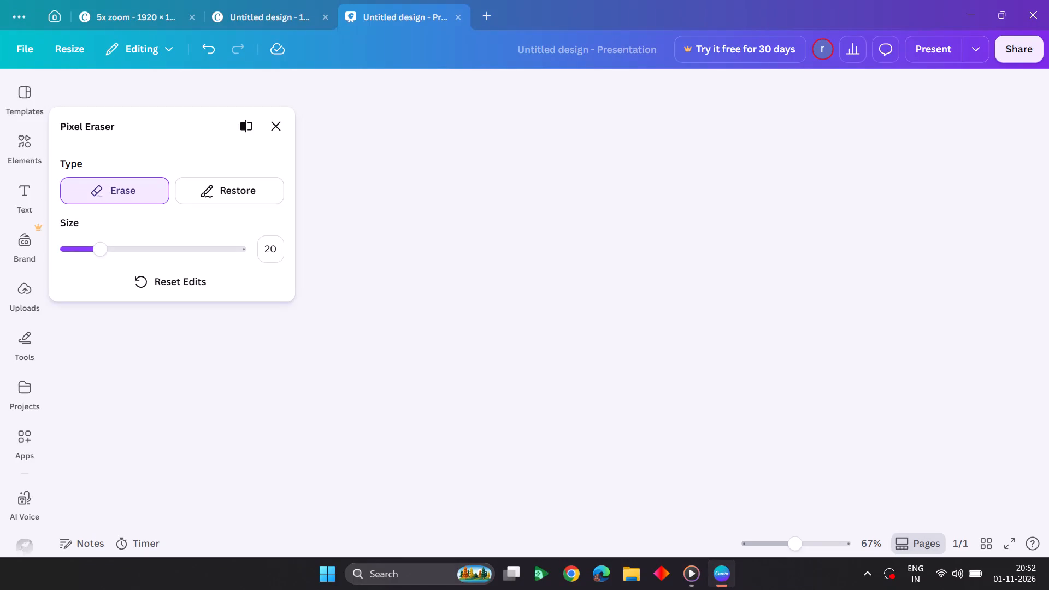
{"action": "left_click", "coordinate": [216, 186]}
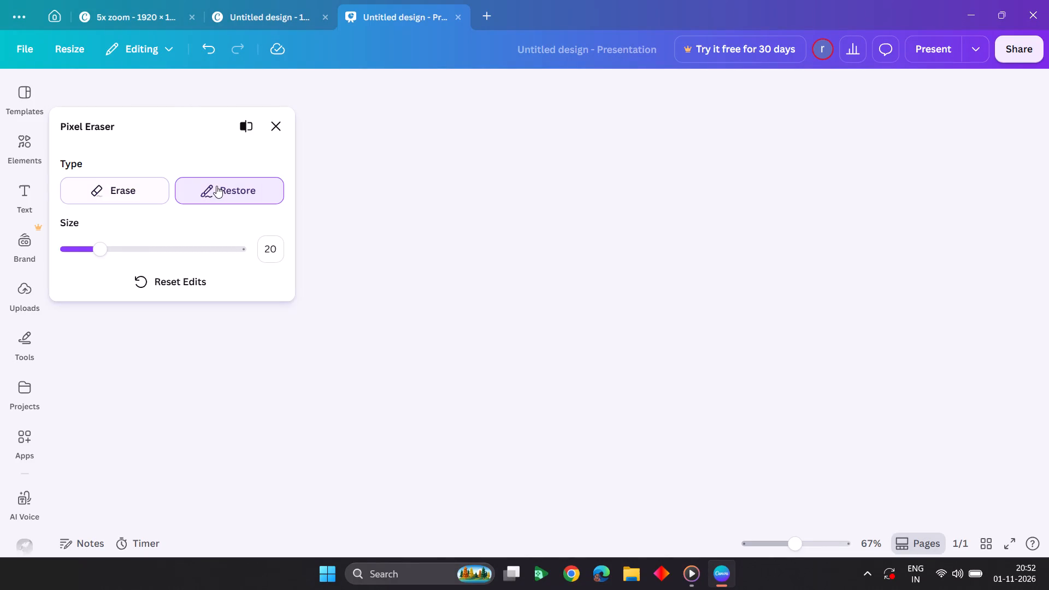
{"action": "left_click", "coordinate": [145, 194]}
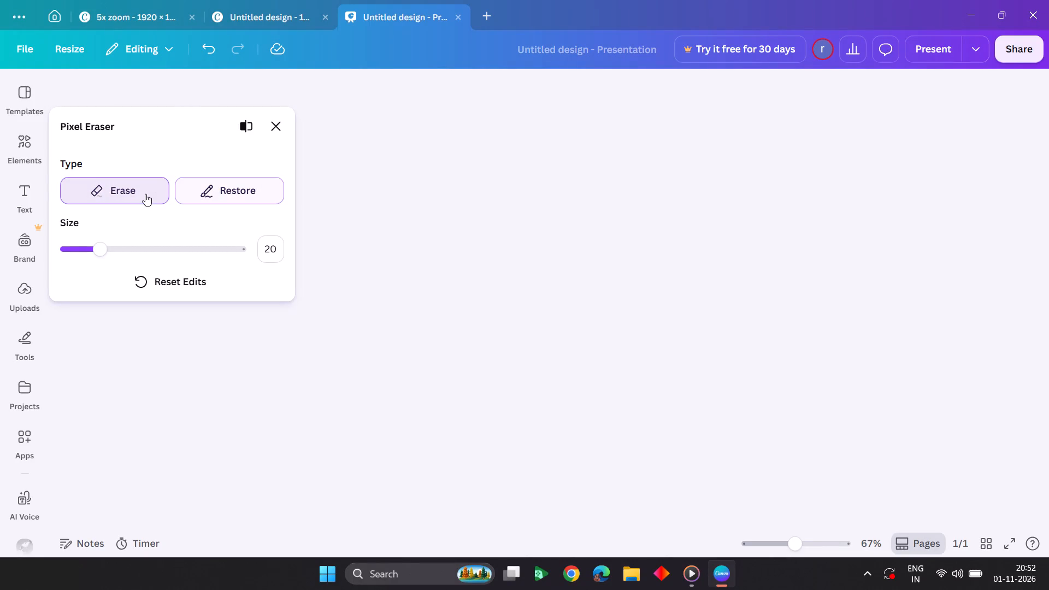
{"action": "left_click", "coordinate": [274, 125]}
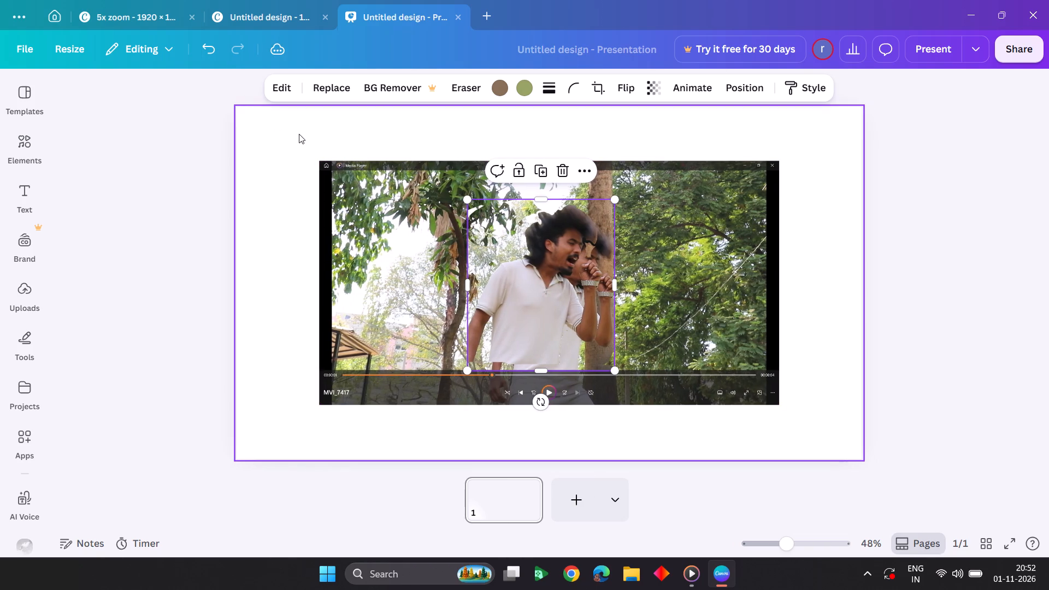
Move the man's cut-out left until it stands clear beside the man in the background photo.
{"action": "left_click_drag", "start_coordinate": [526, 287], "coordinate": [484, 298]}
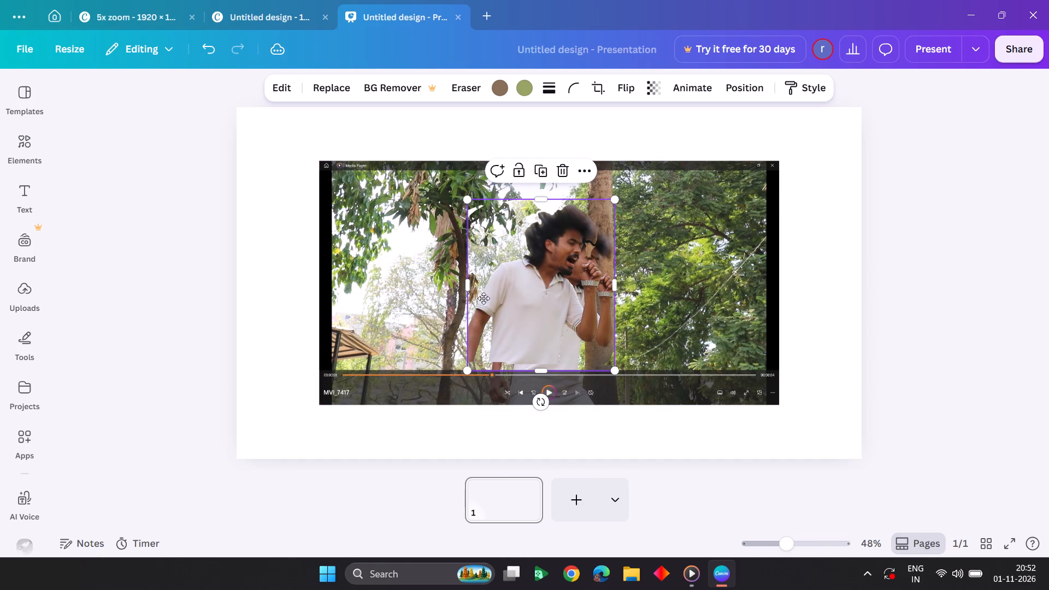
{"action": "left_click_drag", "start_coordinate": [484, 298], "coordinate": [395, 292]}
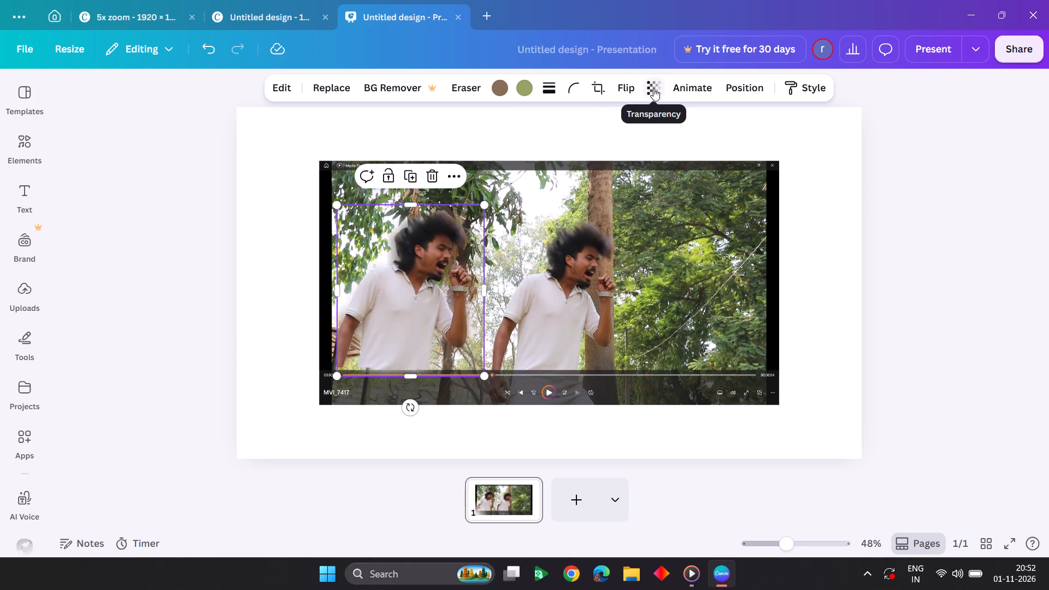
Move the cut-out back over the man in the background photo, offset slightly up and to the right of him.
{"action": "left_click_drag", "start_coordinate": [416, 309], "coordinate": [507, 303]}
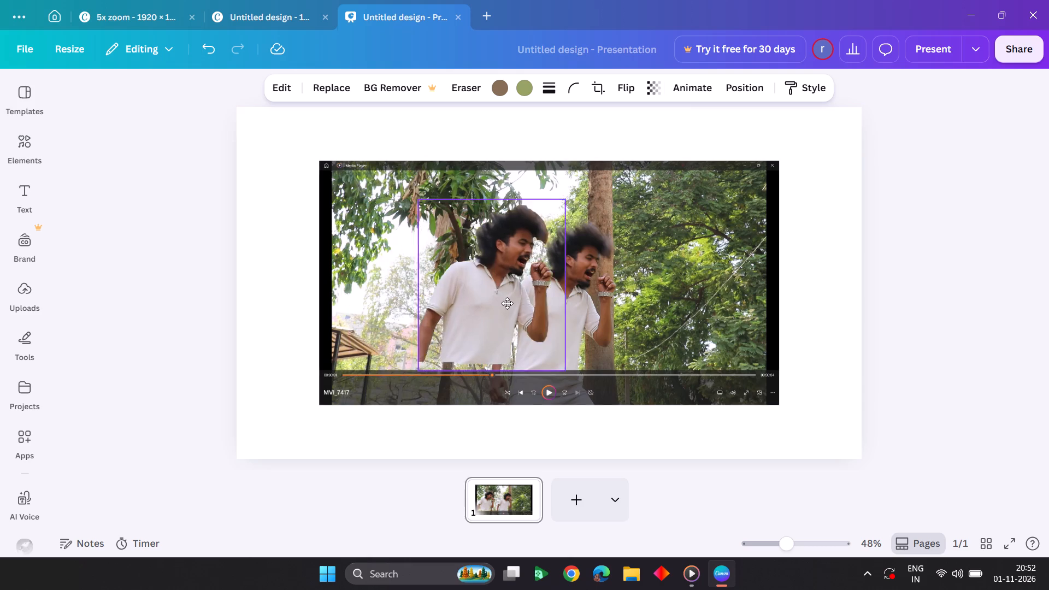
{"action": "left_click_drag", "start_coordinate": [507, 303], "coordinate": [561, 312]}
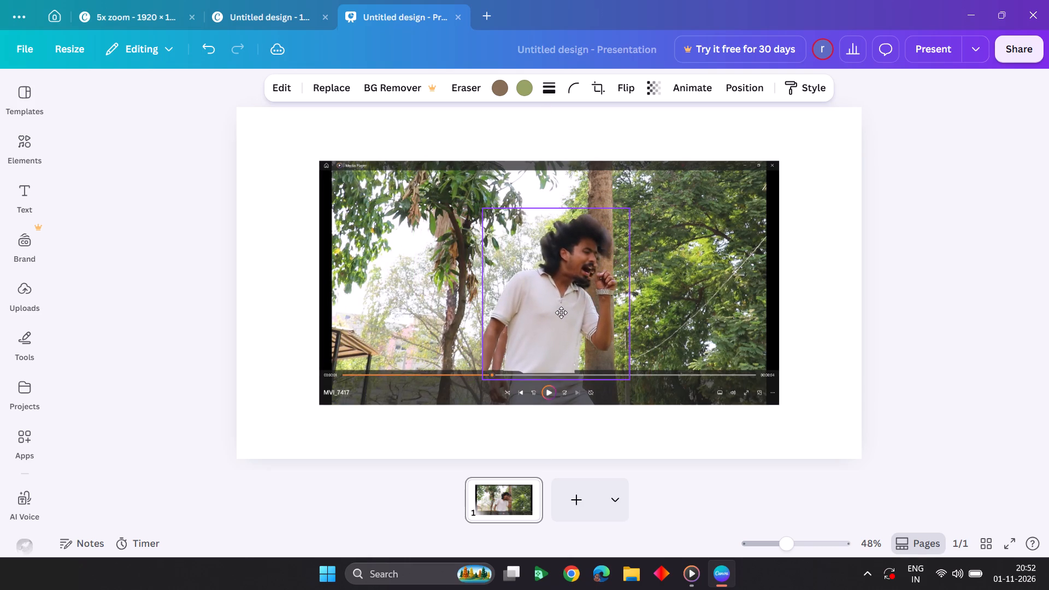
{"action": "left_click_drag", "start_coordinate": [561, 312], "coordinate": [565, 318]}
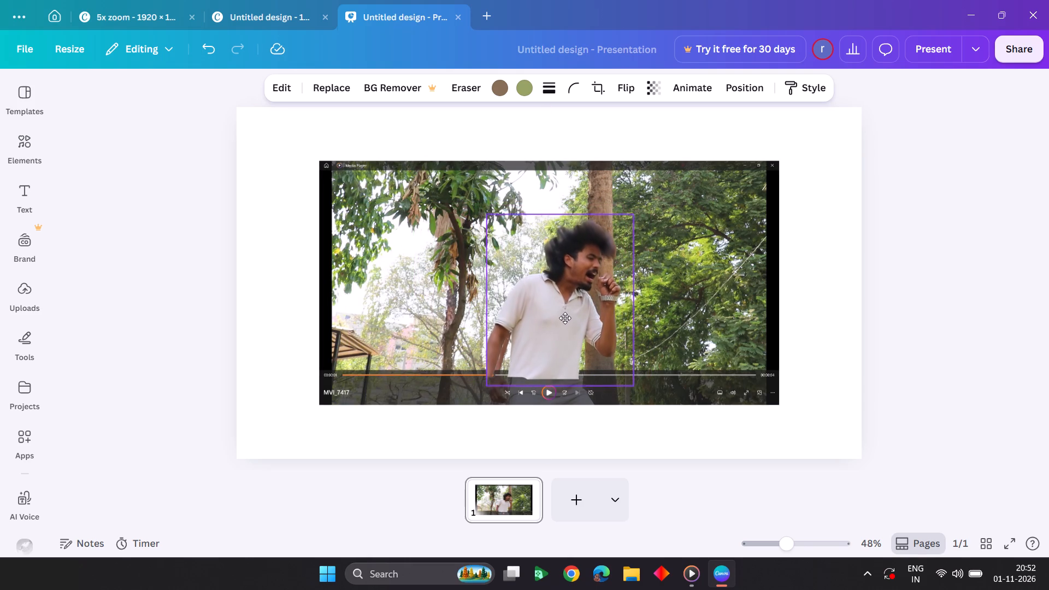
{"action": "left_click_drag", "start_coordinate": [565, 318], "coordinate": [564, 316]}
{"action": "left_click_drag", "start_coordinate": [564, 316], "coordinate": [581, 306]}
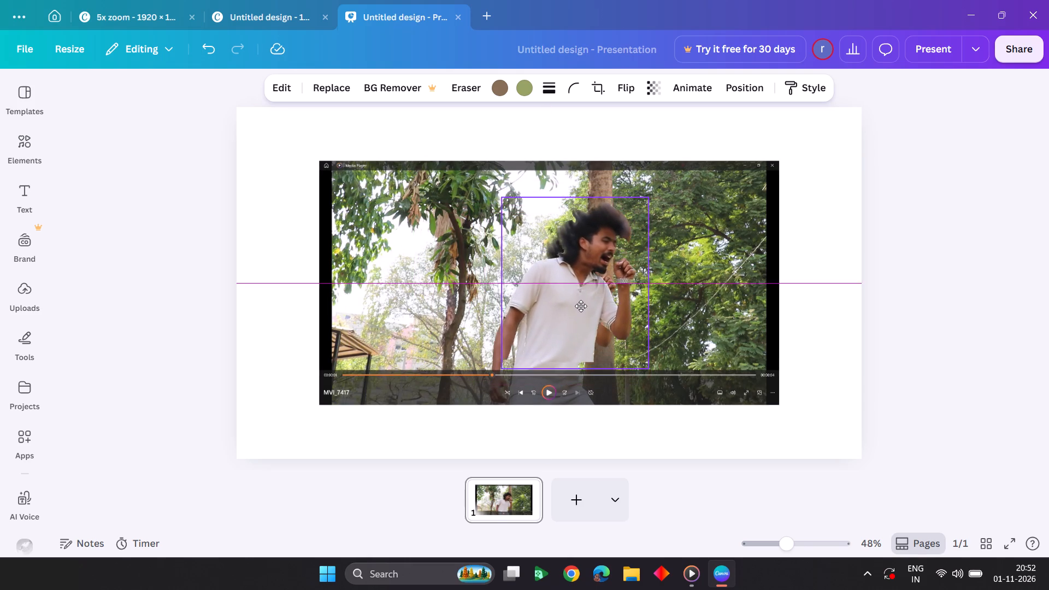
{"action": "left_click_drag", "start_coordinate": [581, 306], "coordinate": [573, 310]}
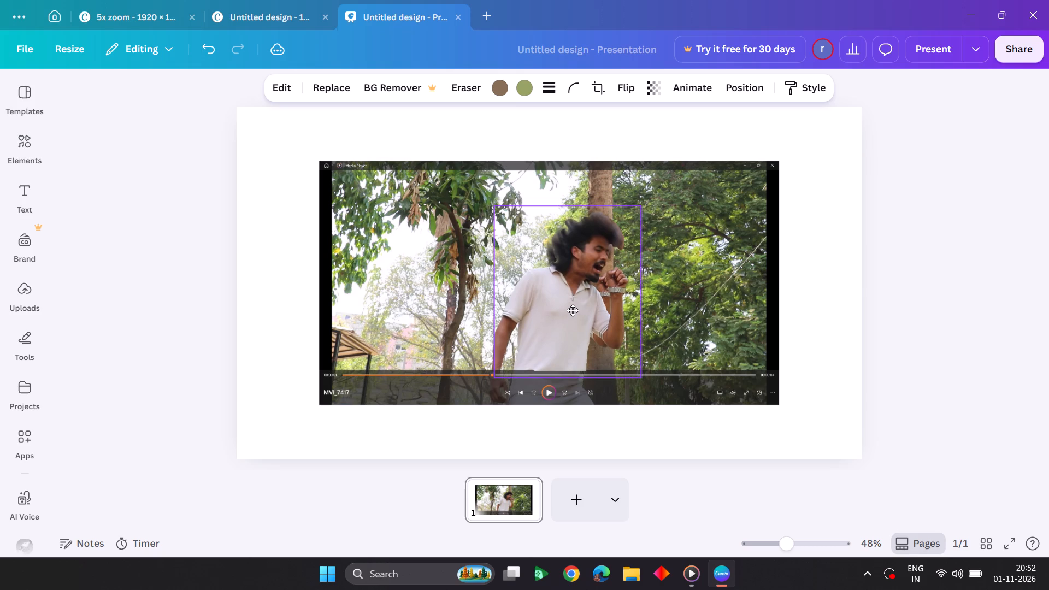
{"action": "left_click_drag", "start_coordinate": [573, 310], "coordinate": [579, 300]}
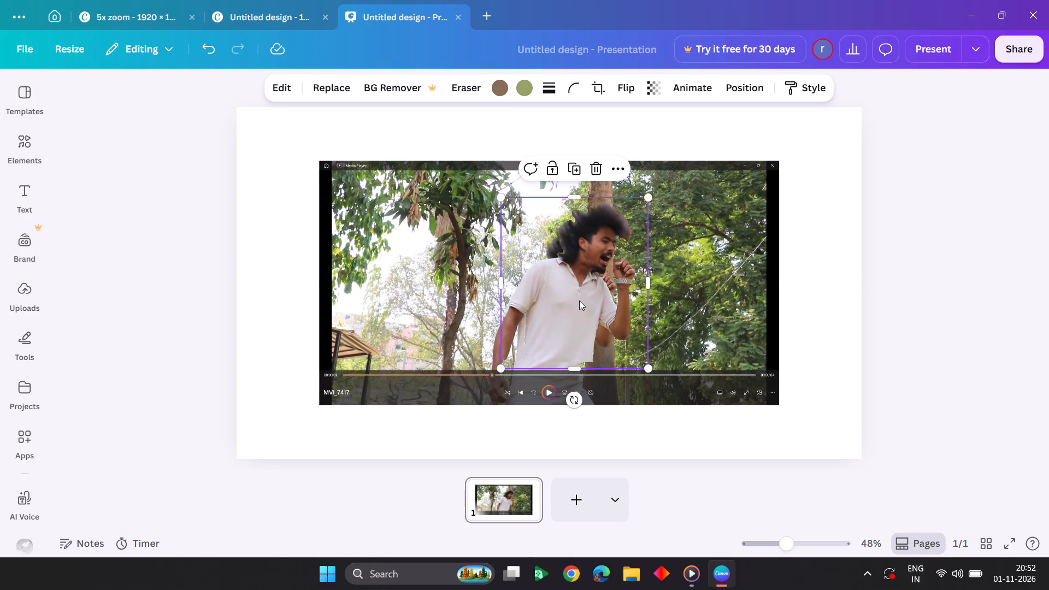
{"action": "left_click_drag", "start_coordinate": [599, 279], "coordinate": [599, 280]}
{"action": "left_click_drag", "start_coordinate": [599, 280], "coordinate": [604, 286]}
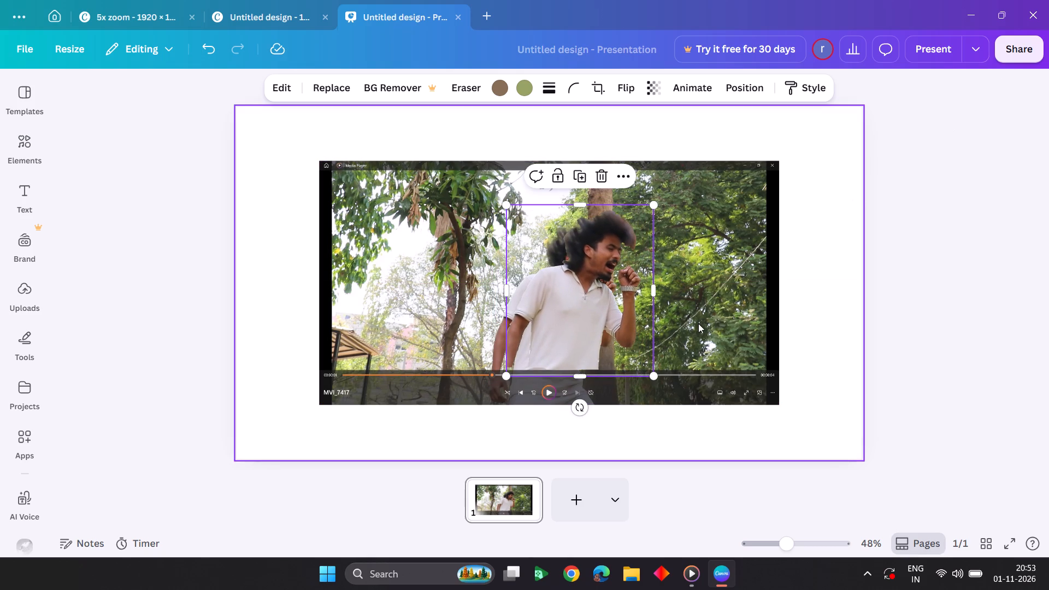
Download only the man's cut-out as a high-quality PNG, saving it in Downloads as Untitled design and replacing the existing file.
{"action": "left_click", "coordinate": [622, 182]}
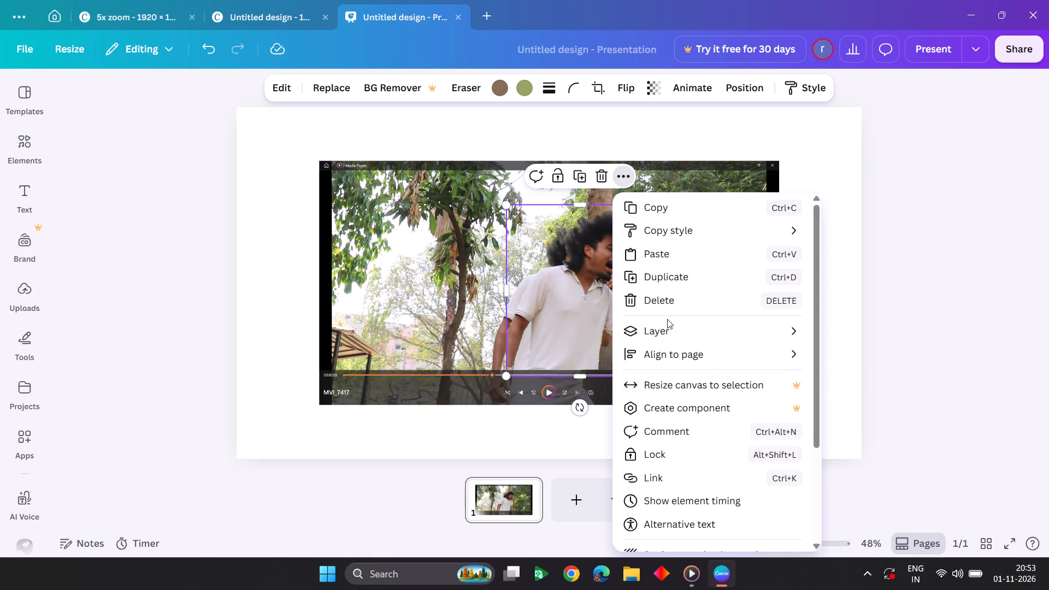
{"action": "scroll", "coordinate": [679, 493], "scroll_direction": "down", "scroll_amount": 4}
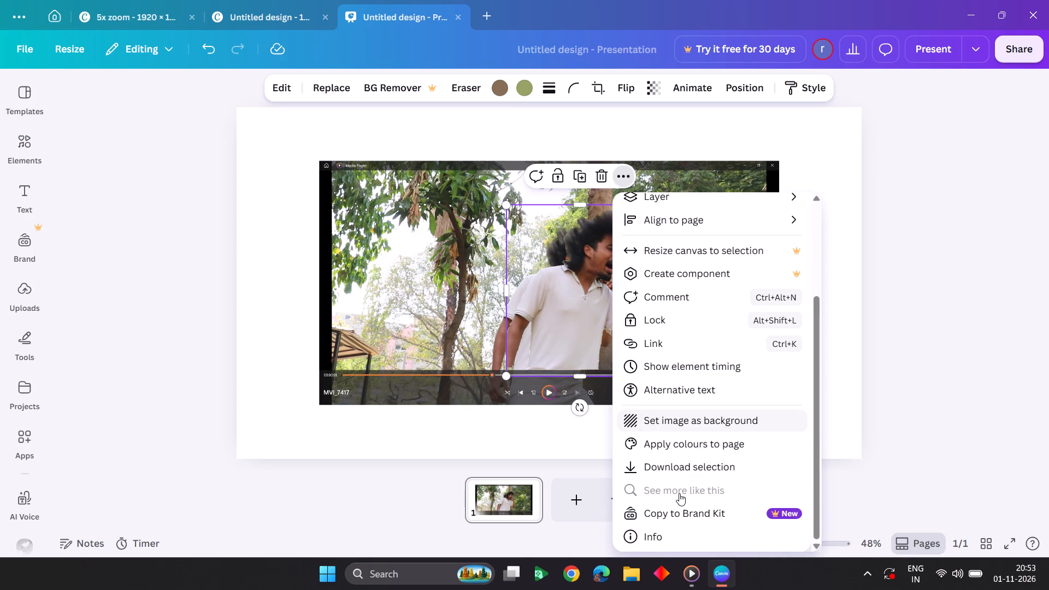
{"action": "left_click", "coordinate": [672, 466]}
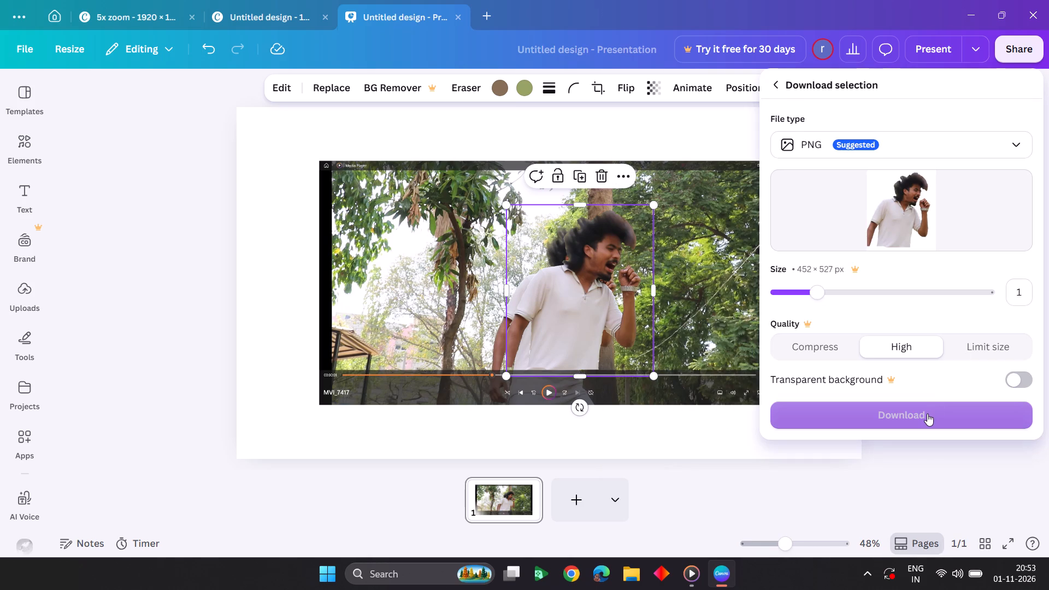
{"action": "left_click", "coordinate": [927, 414]}
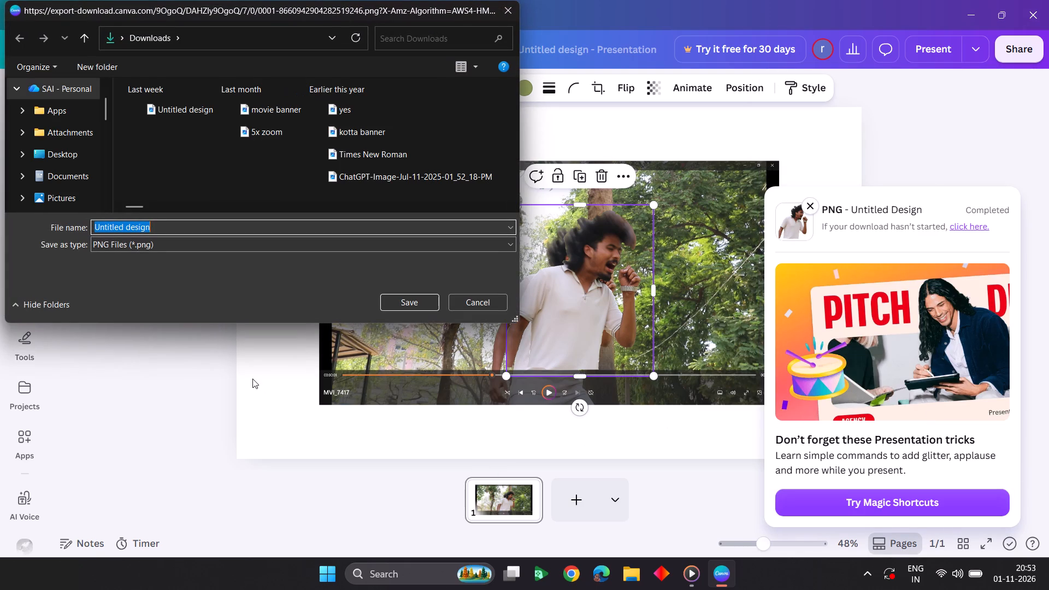
{"action": "left_click", "coordinate": [413, 302]}
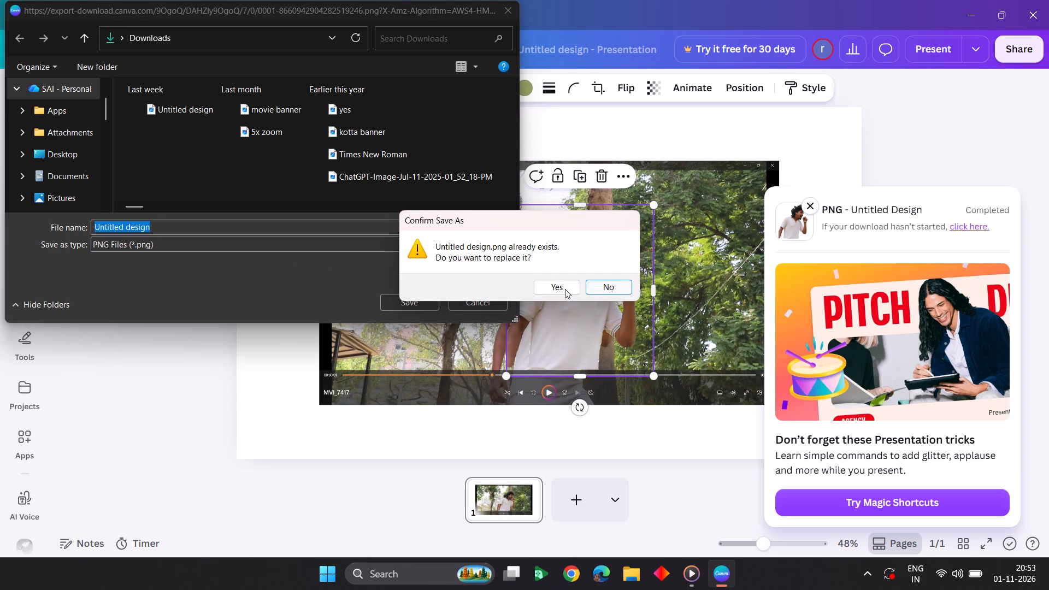
{"action": "left_click", "coordinate": [564, 288]}
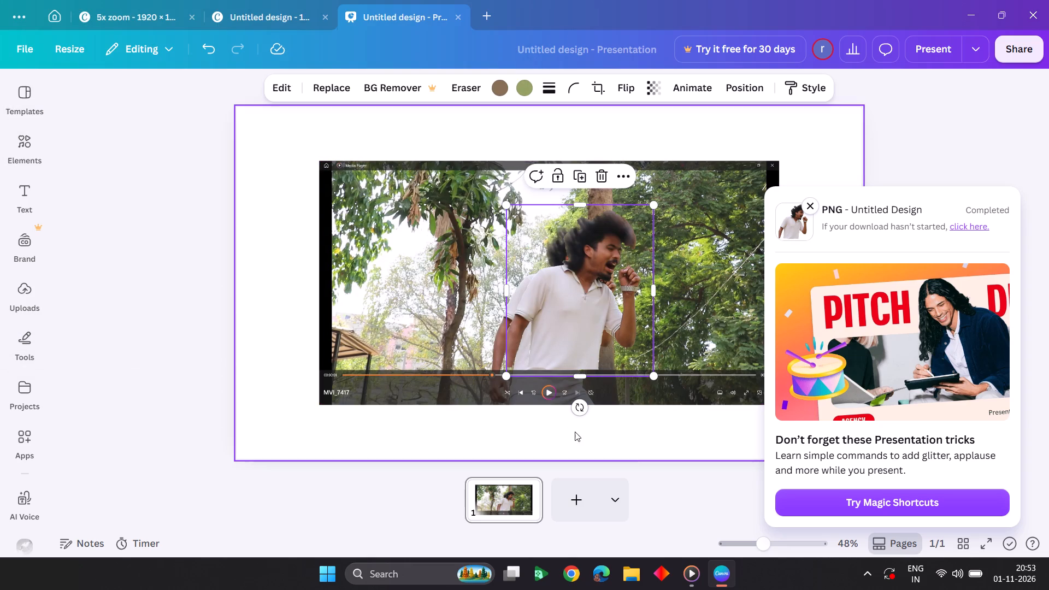
{"action": "left_click", "coordinate": [806, 208]}
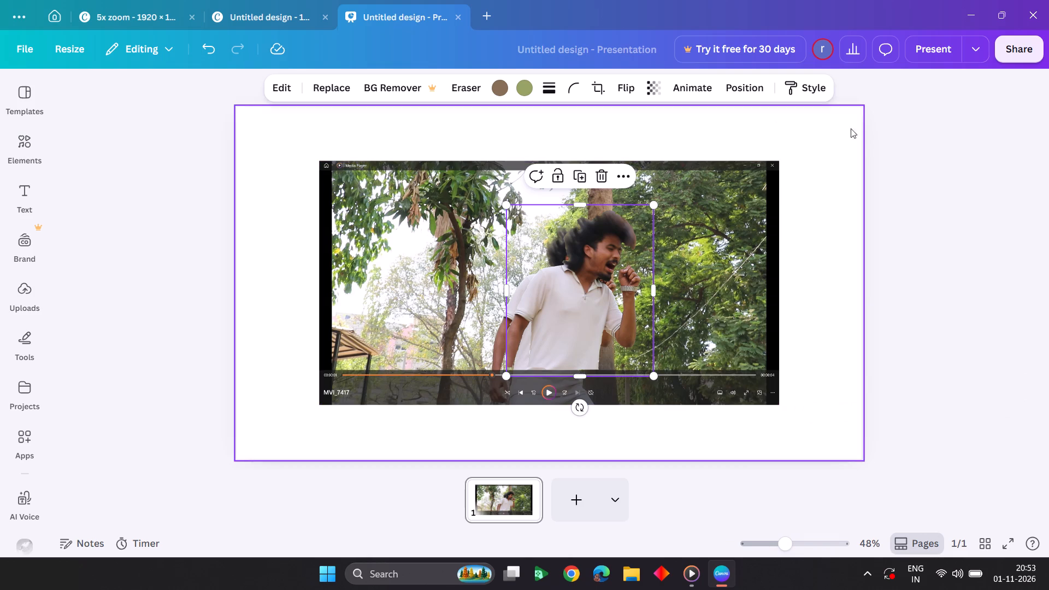
Extend the left edge of the cut-out's crop outward so the image is about 482 by 527 px.
{"action": "left_click", "coordinate": [622, 182]}
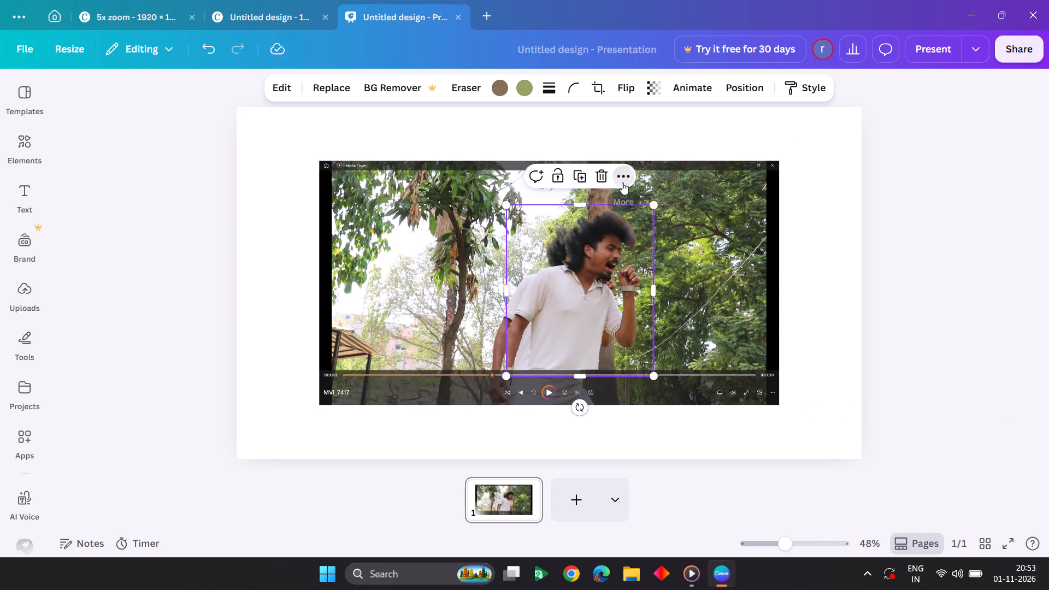
{"action": "left_click", "coordinate": [844, 192]}
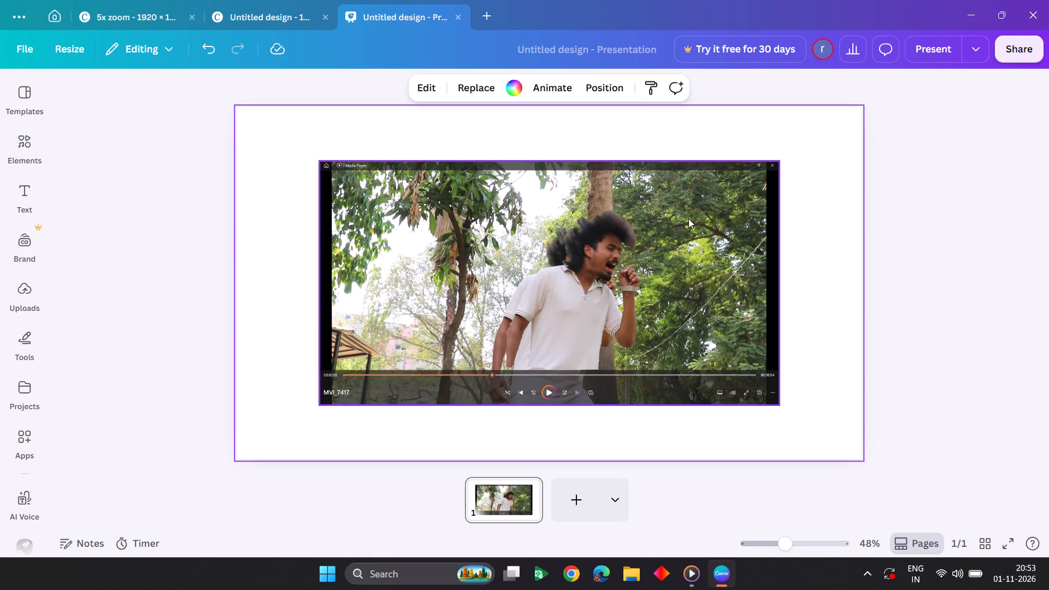
{"action": "left_click", "coordinate": [514, 305]}
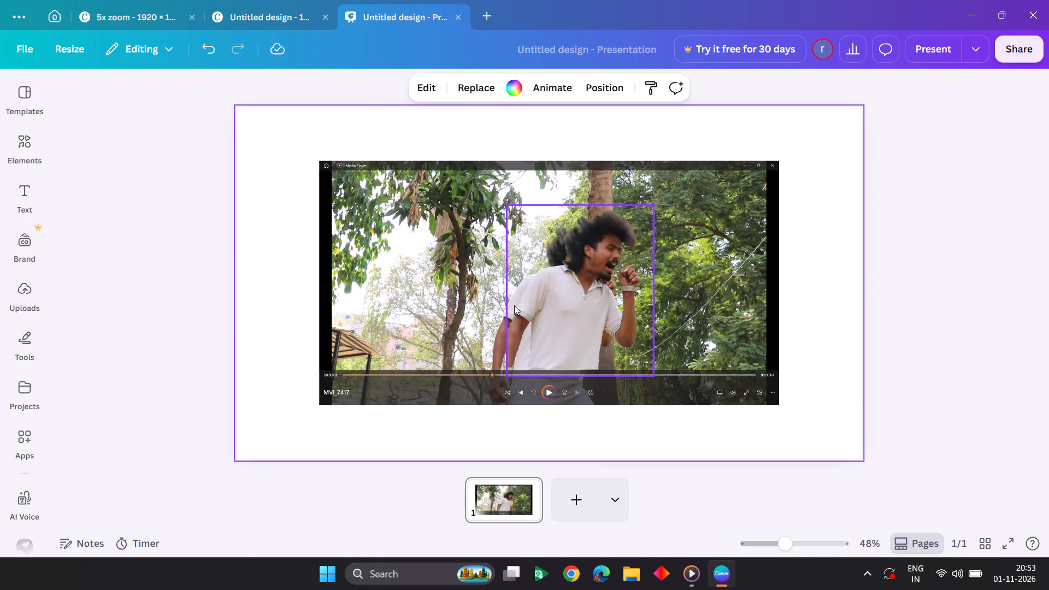
{"action": "left_click_drag", "start_coordinate": [509, 296], "coordinate": [474, 300]}
{"action": "left_click", "coordinate": [603, 178]}
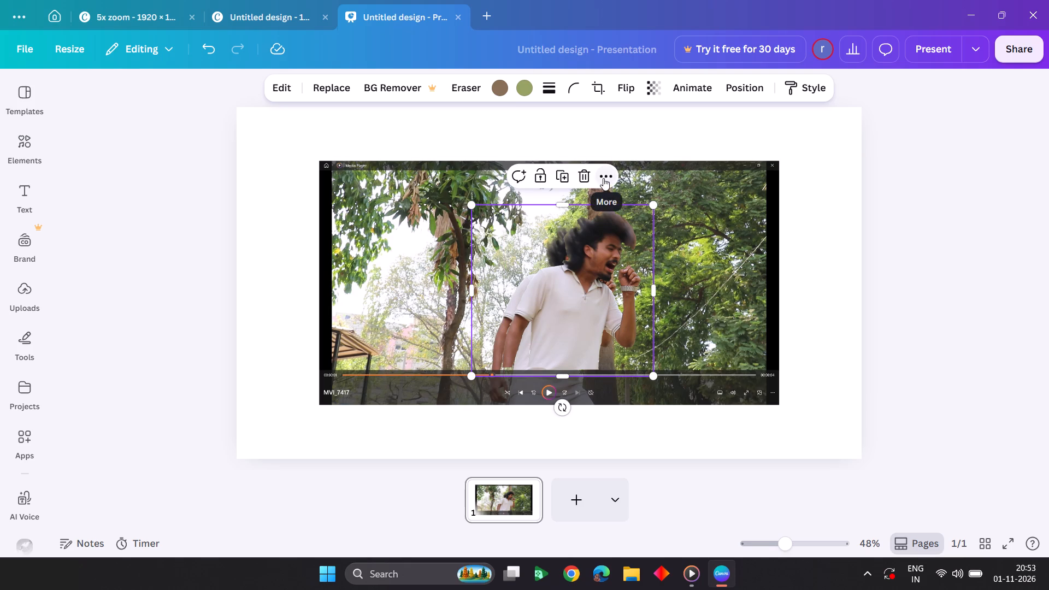
{"action": "left_click_drag", "start_coordinate": [469, 295], "coordinate": [494, 291]}
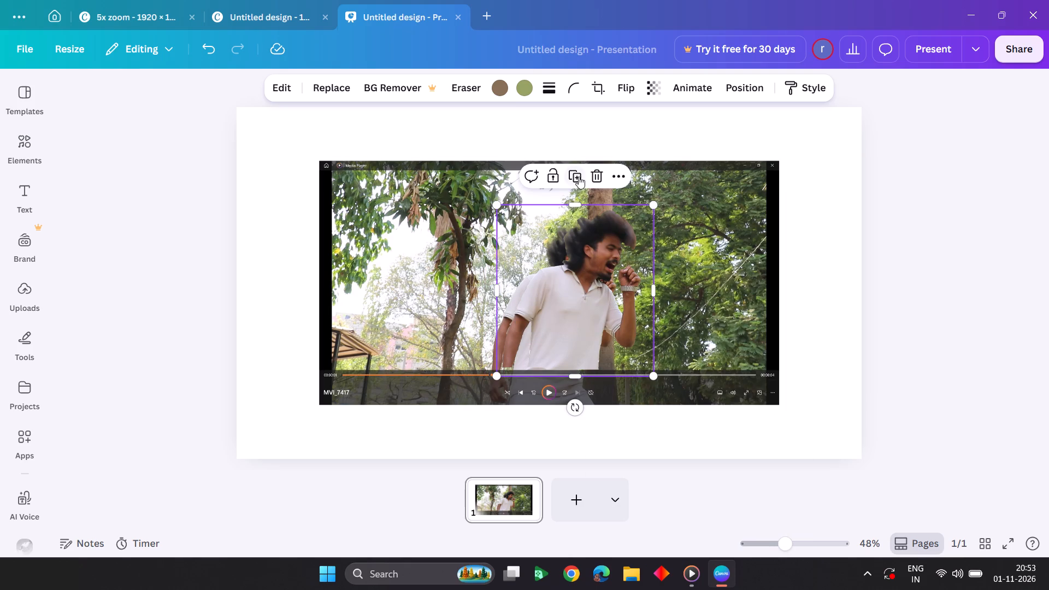
Download only the re-cropped cut-out as a high-quality PNG without a transparent background.
{"action": "left_click", "coordinate": [621, 176]}
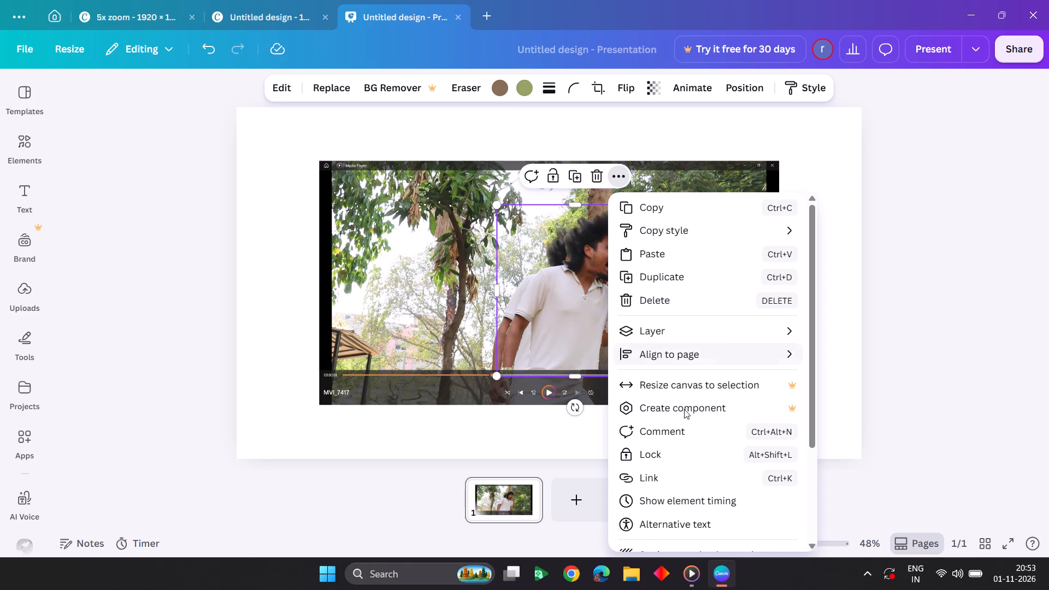
{"action": "scroll", "coordinate": [699, 432], "scroll_direction": "down", "scroll_amount": 6}
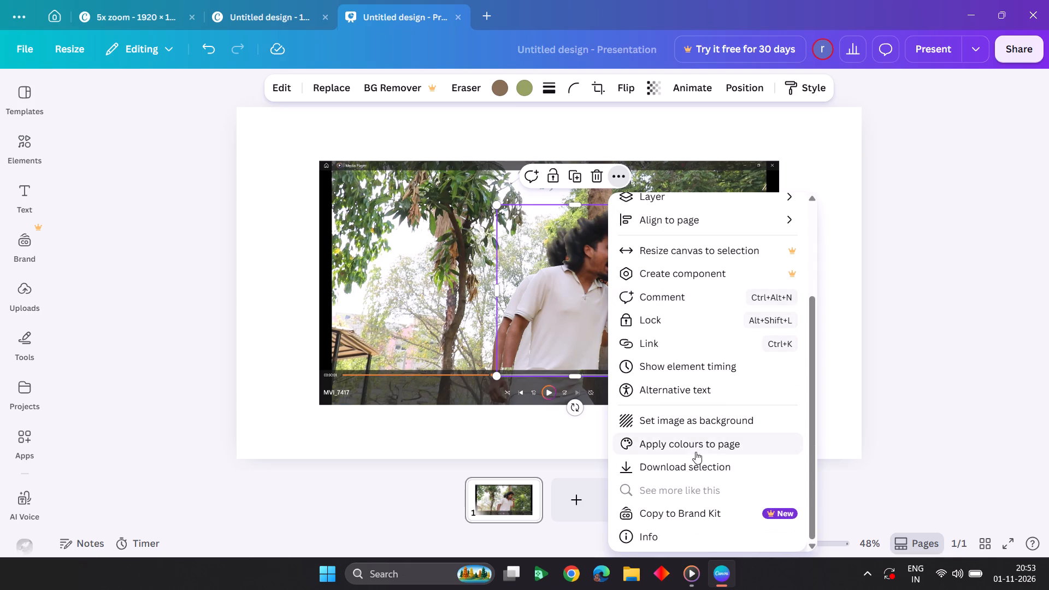
{"action": "left_click", "coordinate": [698, 462]}
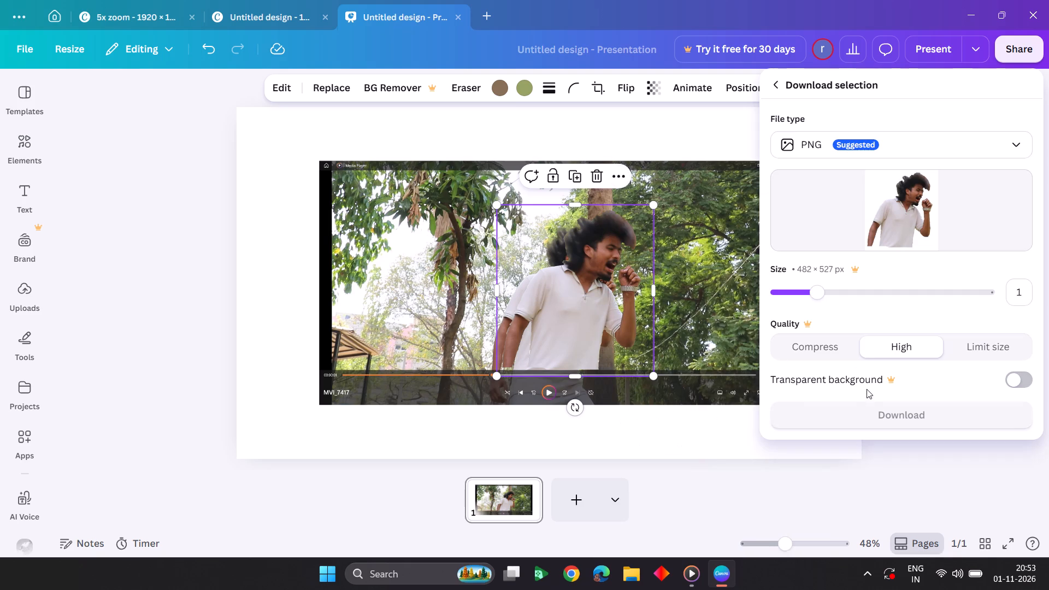
{"action": "left_click", "coordinate": [864, 409]}
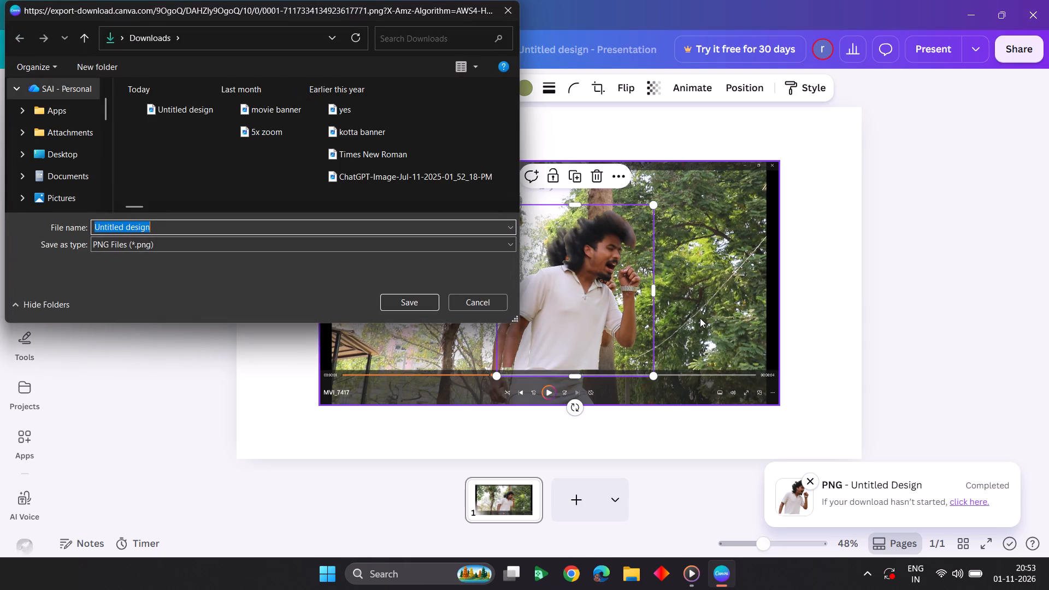
Save the downloaded PNG in the Downloads folder under the file name naithik.
{"action": "double_click", "coordinate": [308, 227]}
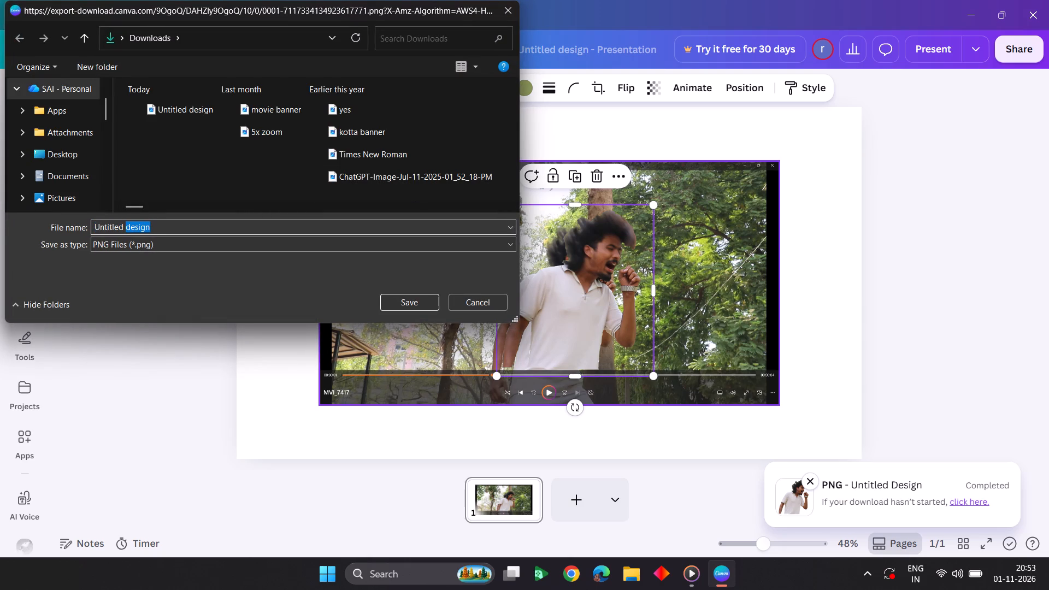
{"action": "key", "text": "BackSpace"}
{"action": "key", "text": "BackSpace"}
{"action": "key", "text": "BackSpace"}
{"action": "key", "text": "BackSpace"}
{"action": "key", "text": "BackSpace"}
{"action": "key", "text": "BackSpace"}
{"action": "key", "text": "BackSpace"}
{"action": "key", "text": "BackSpace"}
{"action": "key", "text": "BackSpace"}
{"action": "key", "text": "BackSpace"}
{"action": "key", "text": "BackSpace"}
{"action": "key", "text": "BackSpace"}
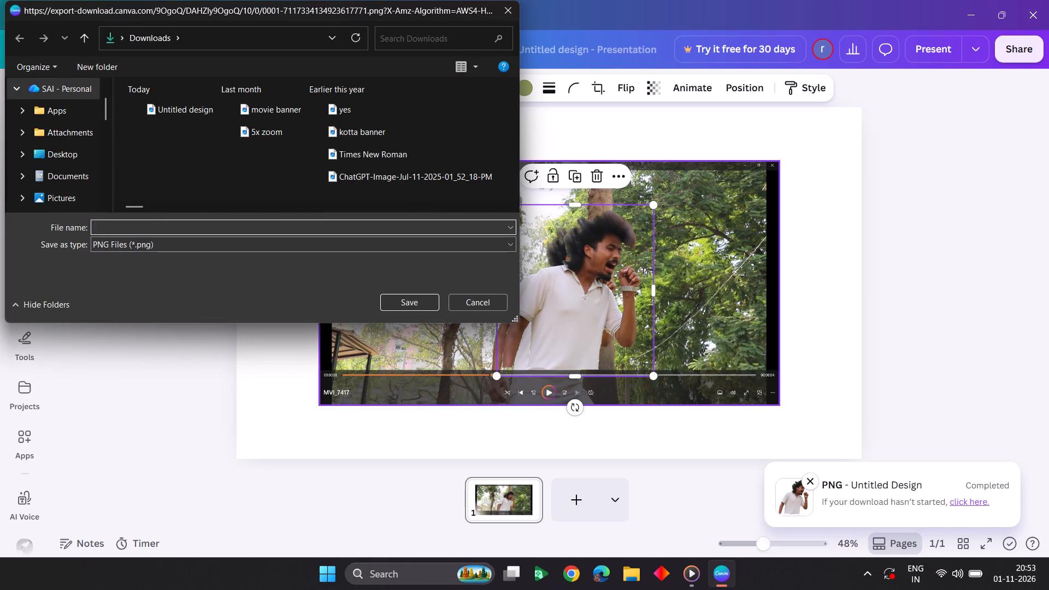
{"action": "key", "text": "m"}
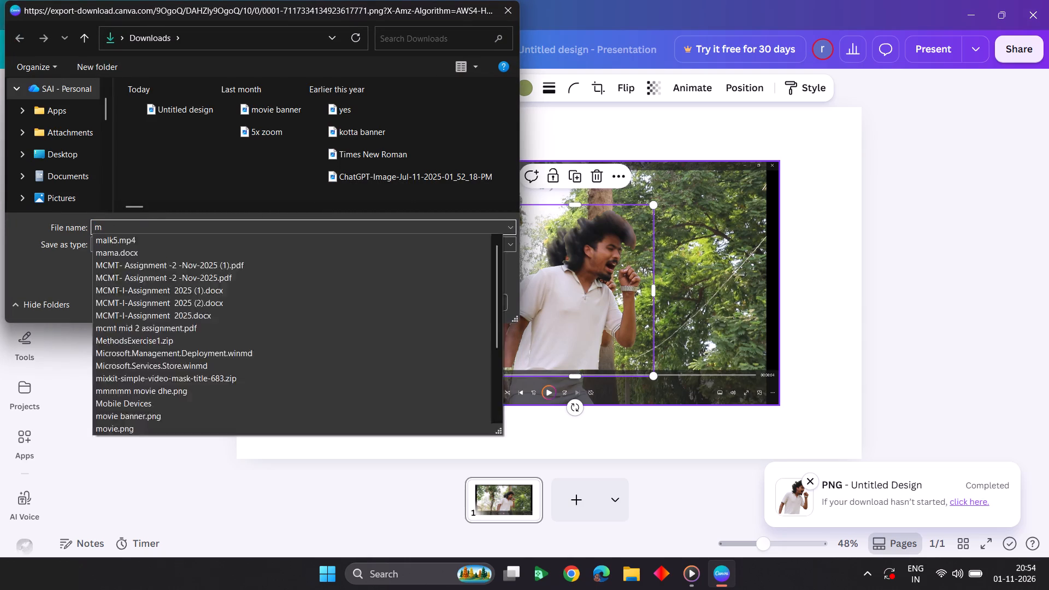
{"action": "key", "text": "BackSpace"}
{"action": "type", "text": "naithik"}
{"action": "left_click", "coordinate": [403, 297]}
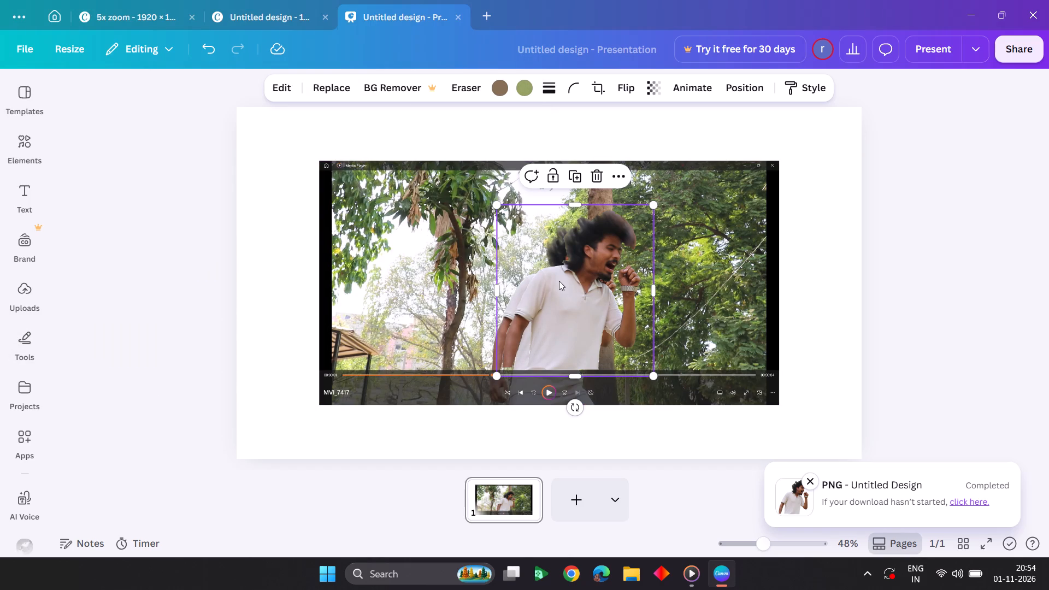
Move the cut-out down and to the left so it covers the man in the background photo, slightly lower than him.
{"action": "left_click_drag", "start_coordinate": [559, 281], "coordinate": [539, 310]}
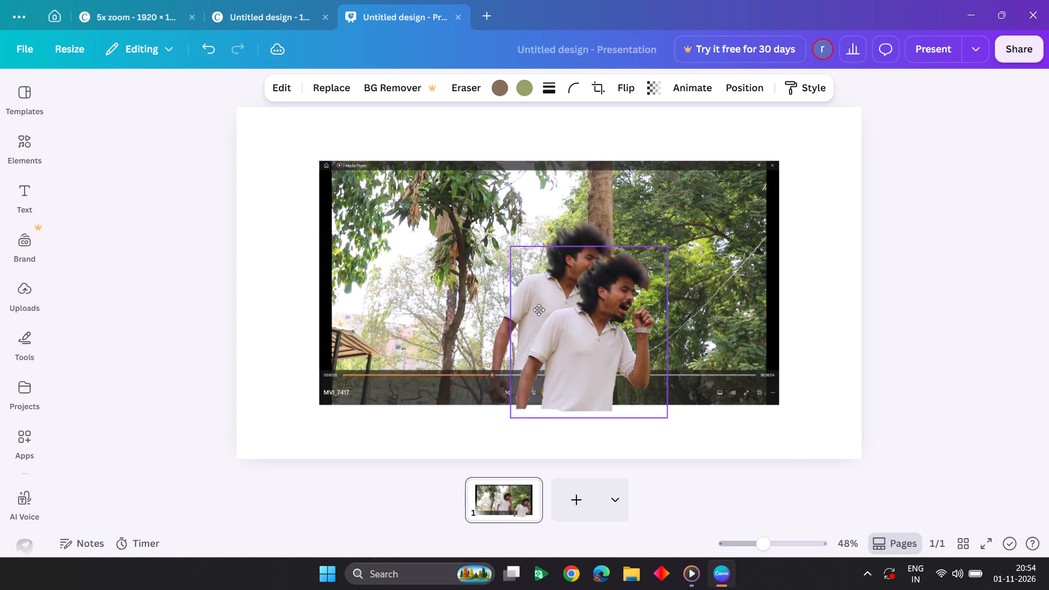
{"action": "left_click_drag", "start_coordinate": [539, 310], "coordinate": [538, 303]}
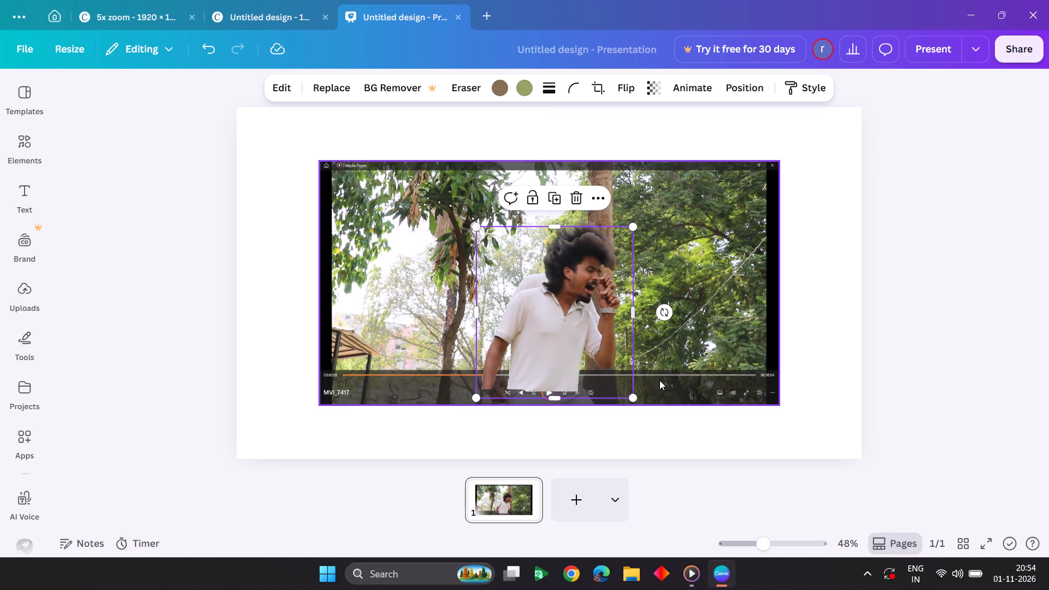
Move the cut-out up and slightly to the right so it lines up exactly over the man in the background photo.
{"action": "left_click_drag", "start_coordinate": [579, 315], "coordinate": [582, 299]}
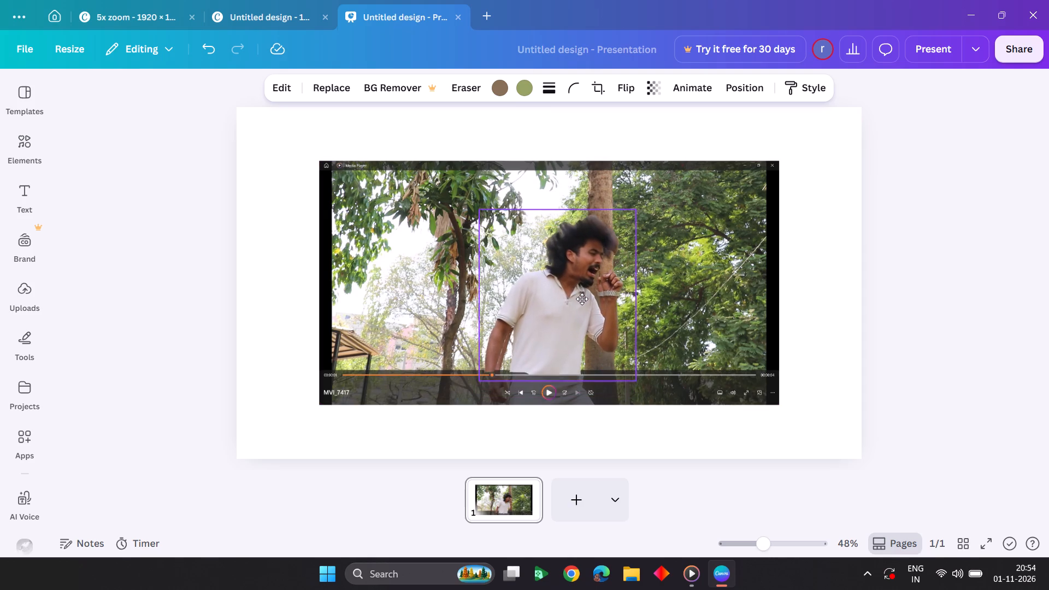
{"action": "left_click_drag", "start_coordinate": [582, 299], "coordinate": [585, 299]}
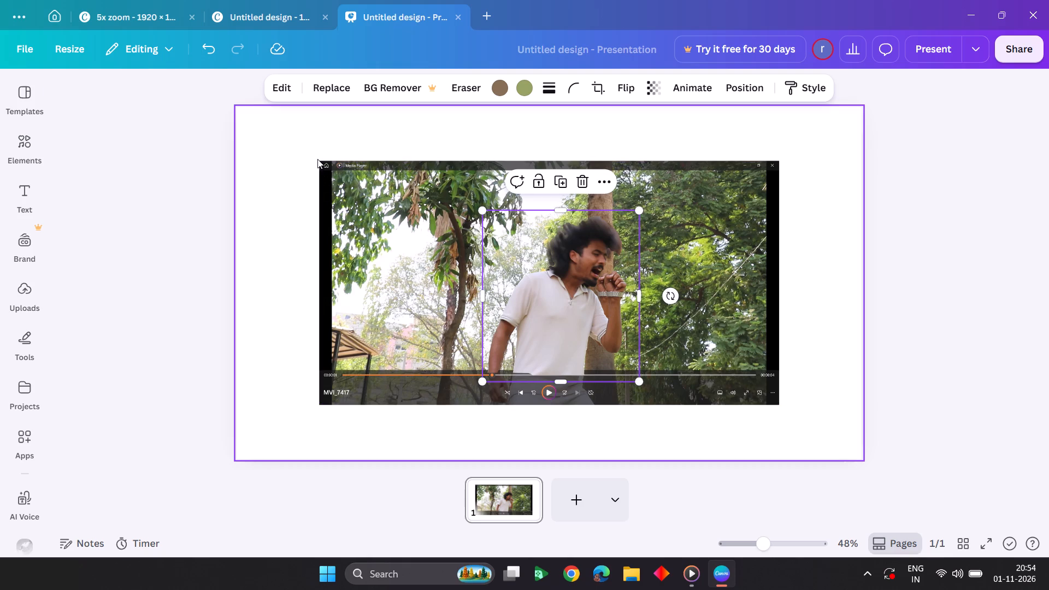
Enlarge the background photo from its corners to the full page width and align it with the page's top edge.
{"action": "left_click_drag", "start_coordinate": [317, 161], "coordinate": [344, 181]}
{"action": "left_click", "coordinate": [344, 181]}
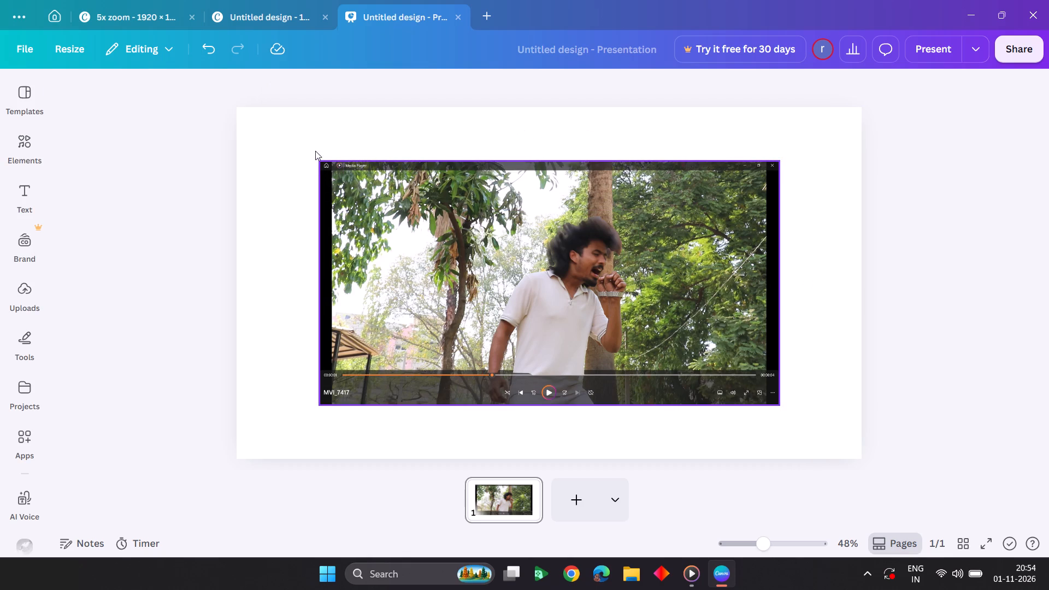
{"action": "left_click", "coordinate": [321, 162]}
{"action": "left_click_drag", "start_coordinate": [320, 161], "coordinate": [290, 147]}
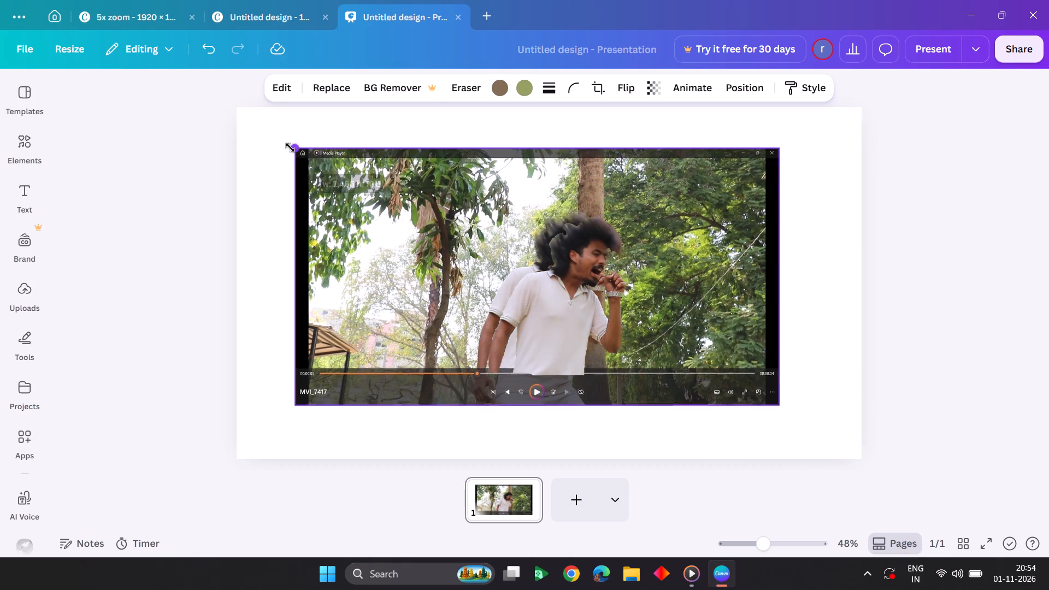
{"action": "left_click_drag", "start_coordinate": [290, 147], "coordinate": [245, 113]}
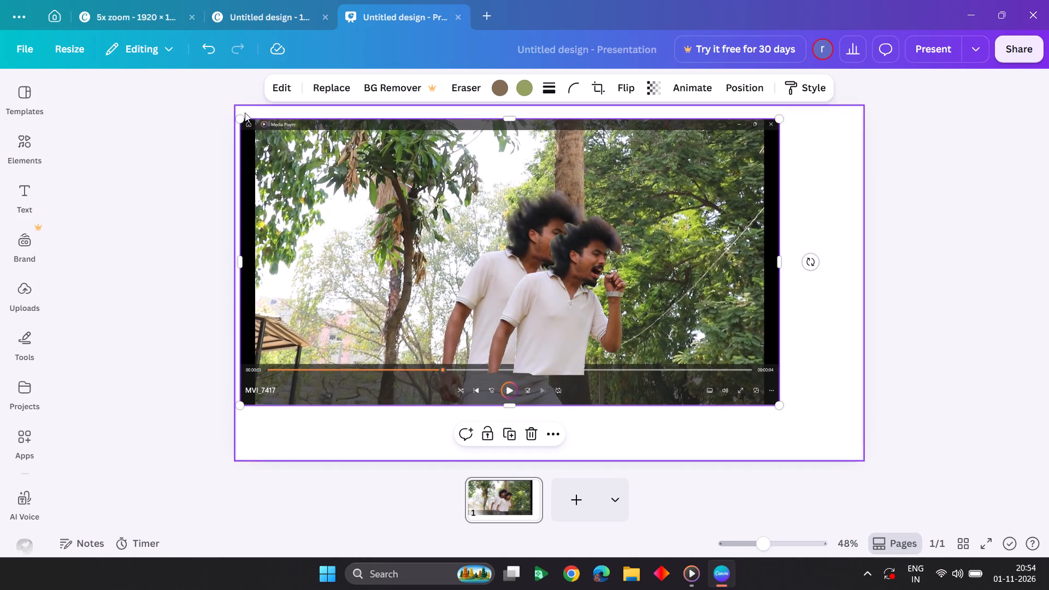
{"action": "left_click_drag", "start_coordinate": [778, 408], "coordinate": [848, 485]}
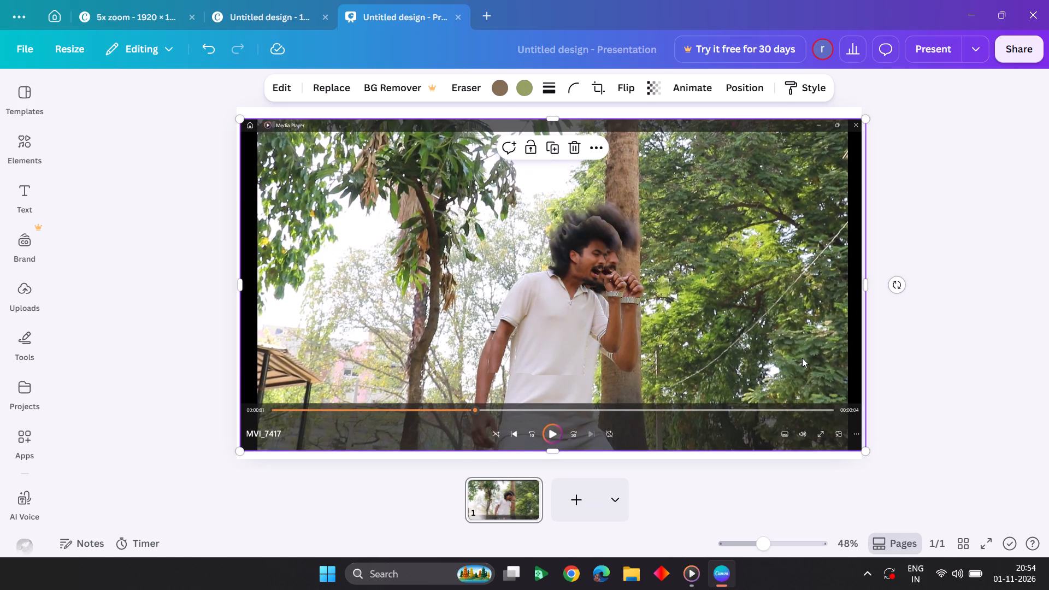
{"action": "left_click_drag", "start_coordinate": [799, 358], "coordinate": [792, 352]}
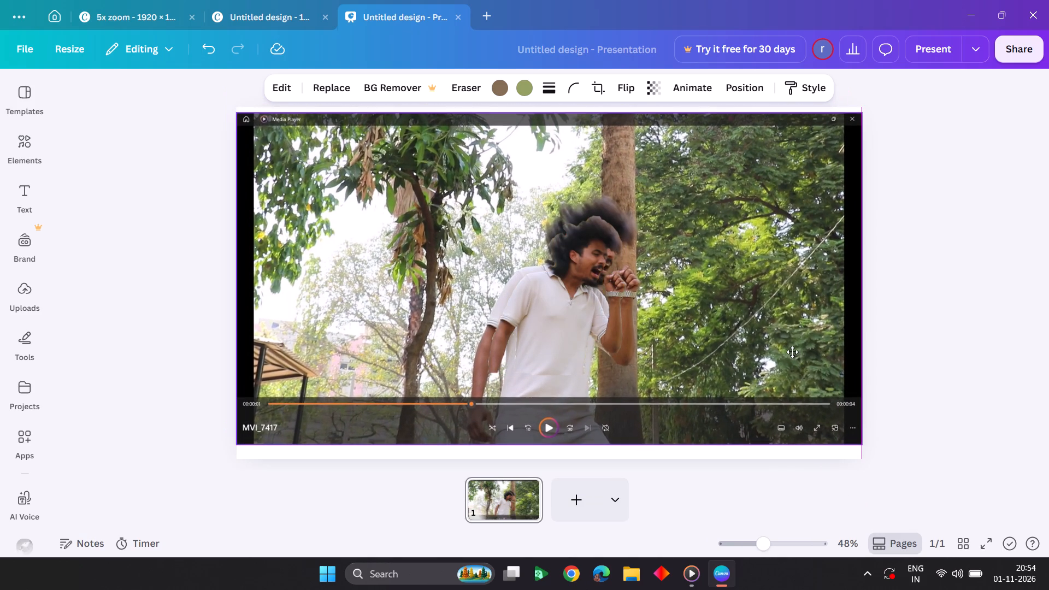
{"action": "left_click_drag", "start_coordinate": [792, 352], "coordinate": [792, 348]}
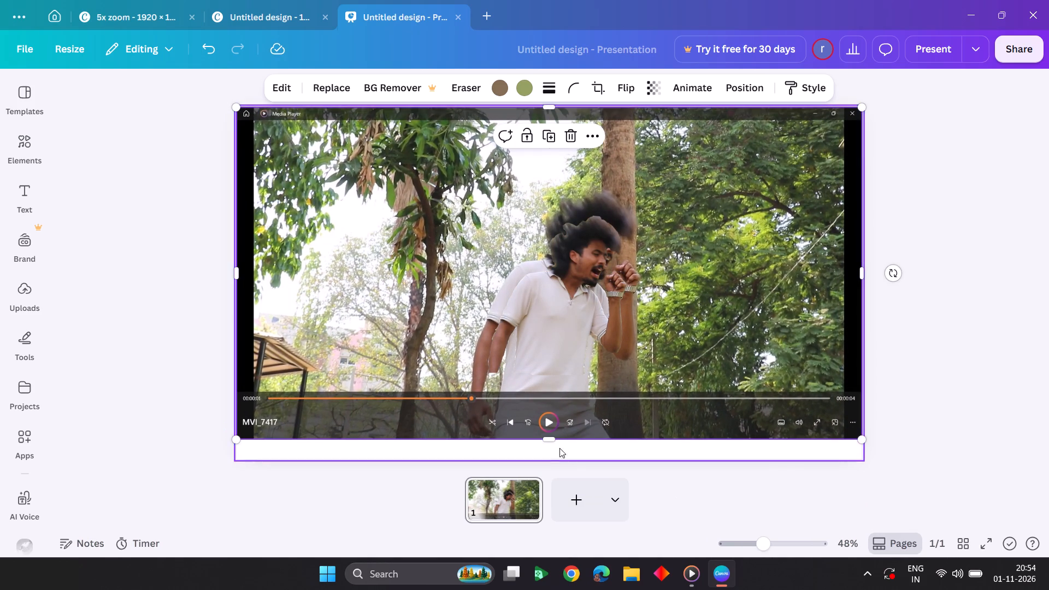
Stretch the background photo's bottom and top edges past the page to about 1,920 by 1,345 px, hiding the media player bars.
{"action": "left_click_drag", "start_coordinate": [549, 439], "coordinate": [547, 499]}
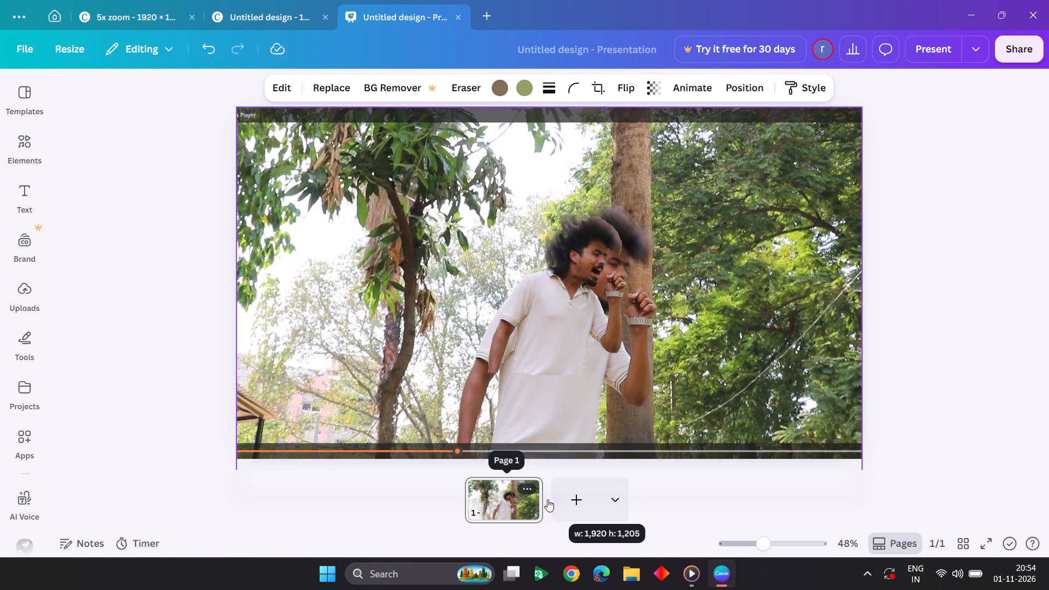
{"action": "left_click_drag", "start_coordinate": [547, 499], "coordinate": [549, 524]}
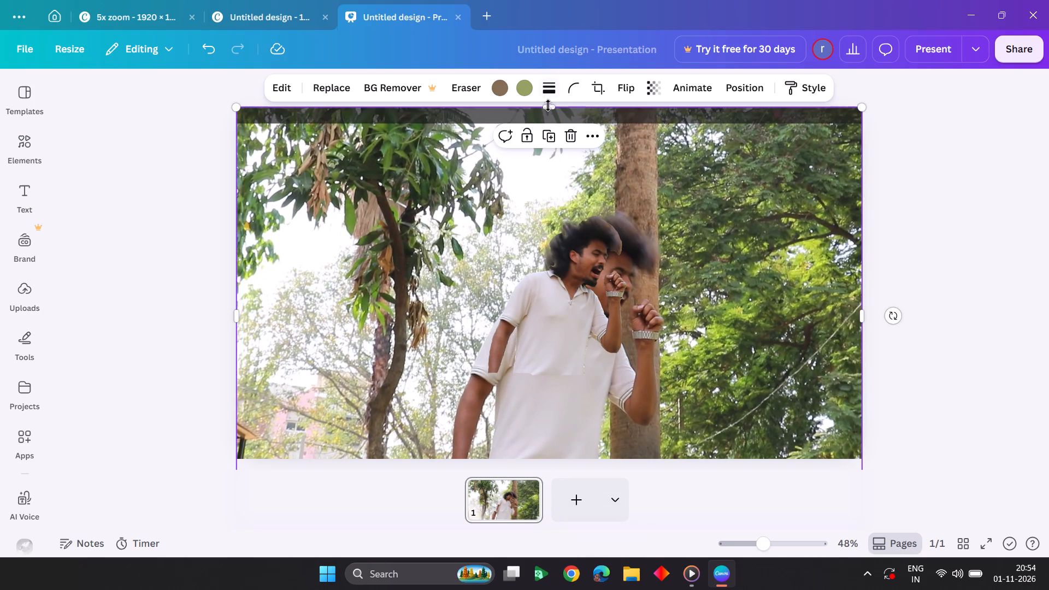
{"action": "left_click_drag", "start_coordinate": [549, 108], "coordinate": [541, 87]}
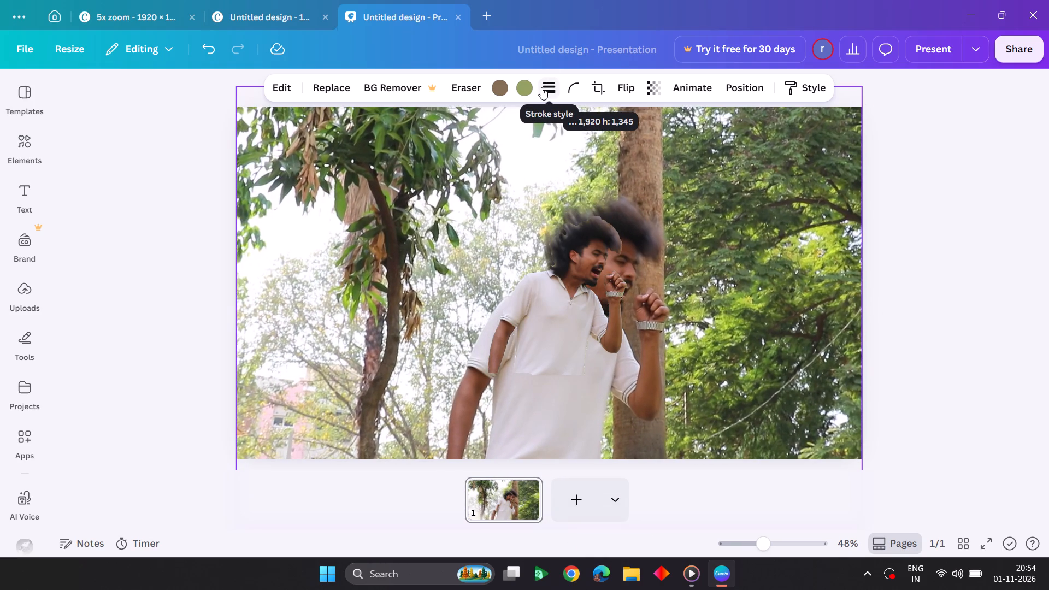
{"action": "left_click", "coordinate": [418, 293]}
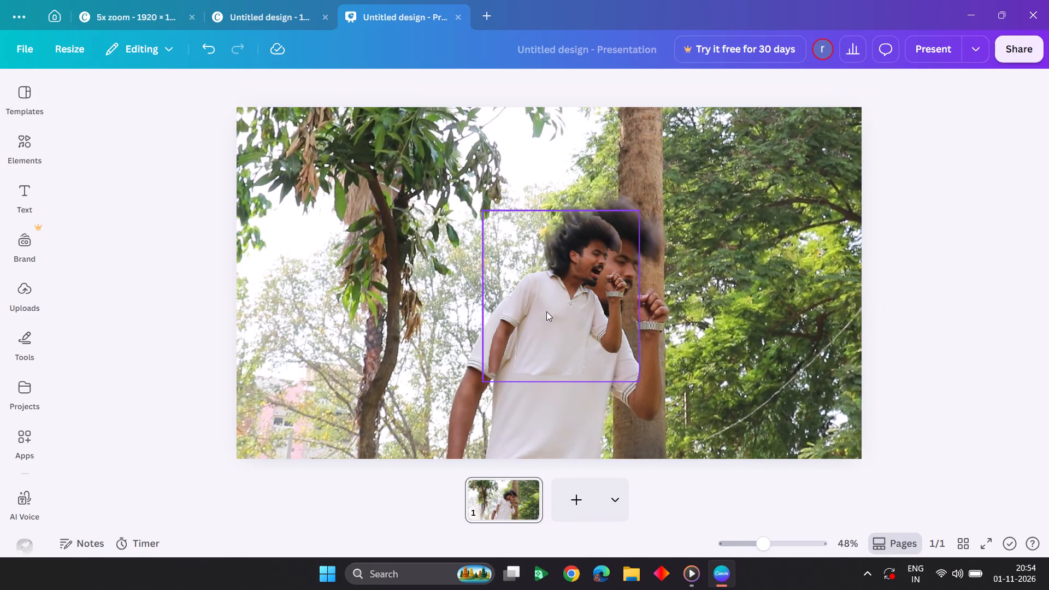
Enlarge the man's cut-out and position it over the man in the enlarged background photo so the two figures match.
{"action": "left_click", "coordinate": [546, 311]}
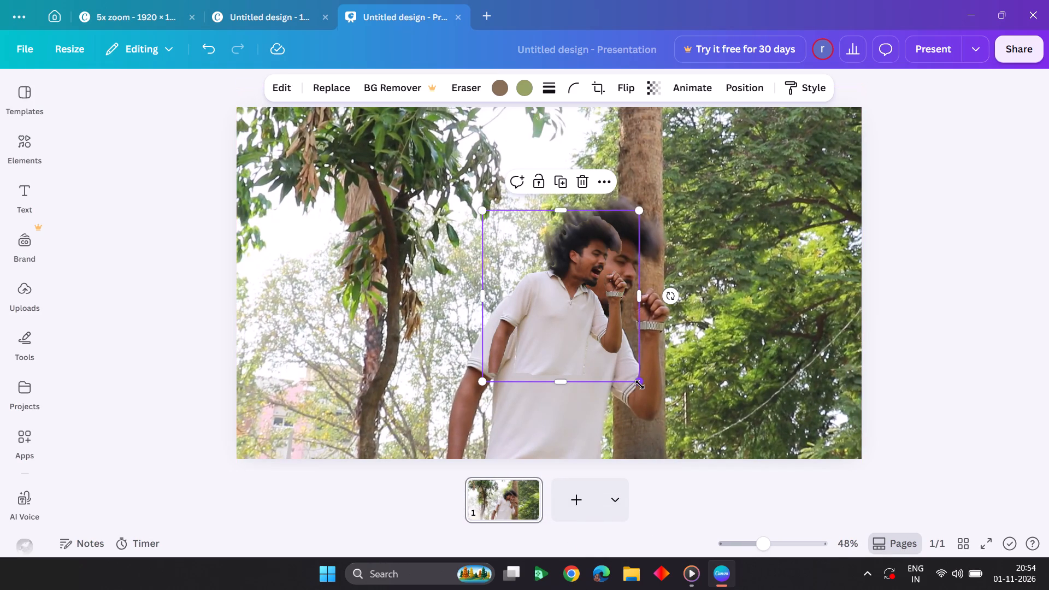
{"action": "left_click_drag", "start_coordinate": [640, 385], "coordinate": [768, 464]}
{"action": "left_click_drag", "start_coordinate": [657, 381], "coordinate": [610, 352]}
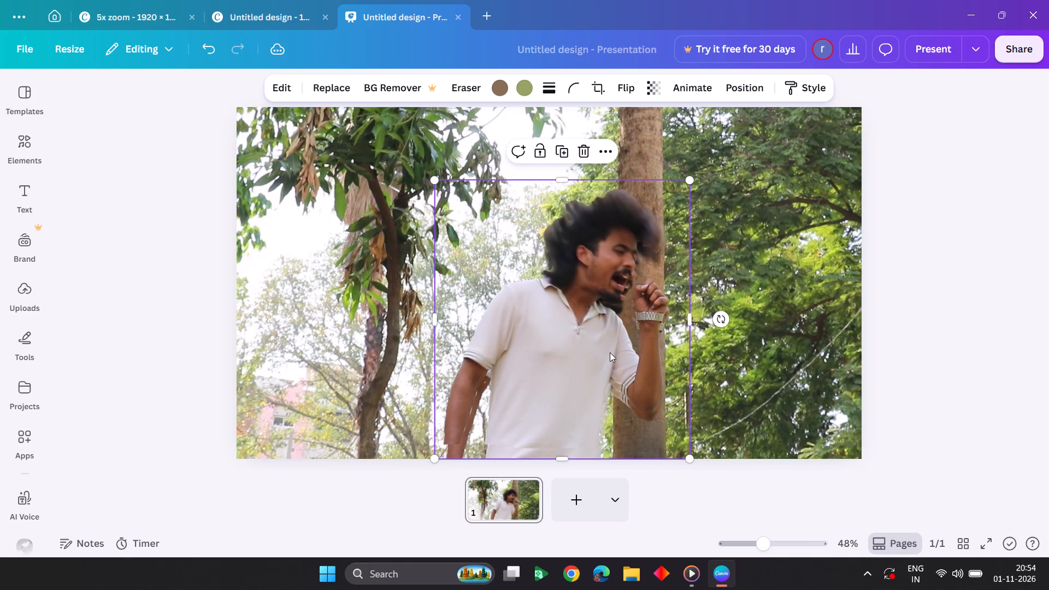
{"action": "left_click", "coordinate": [575, 302]}
{"action": "left_click_drag", "start_coordinate": [575, 302], "coordinate": [574, 330]}
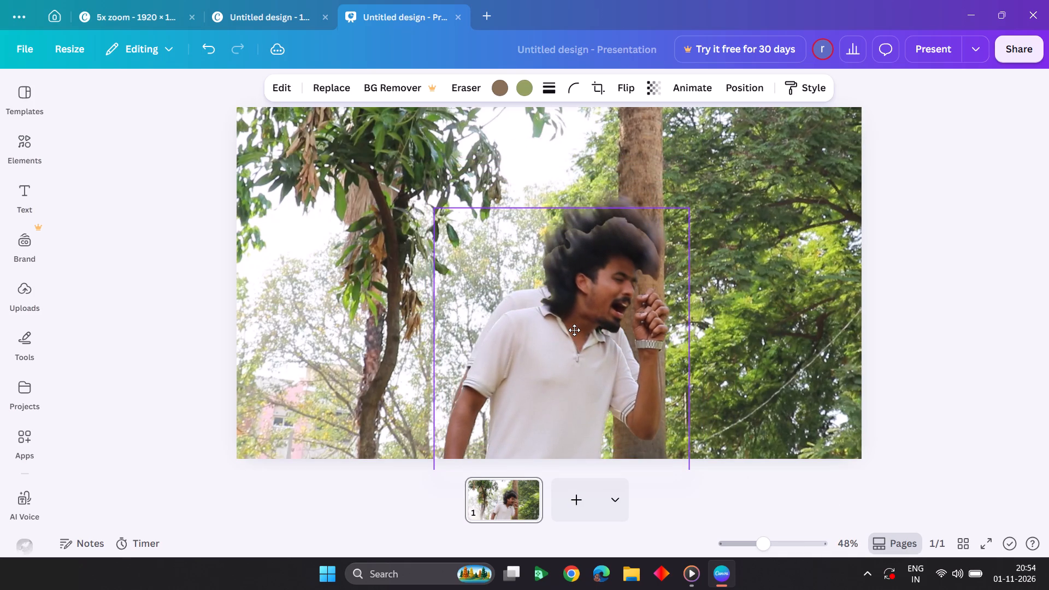
{"action": "left_click_drag", "start_coordinate": [574, 330], "coordinate": [574, 314]}
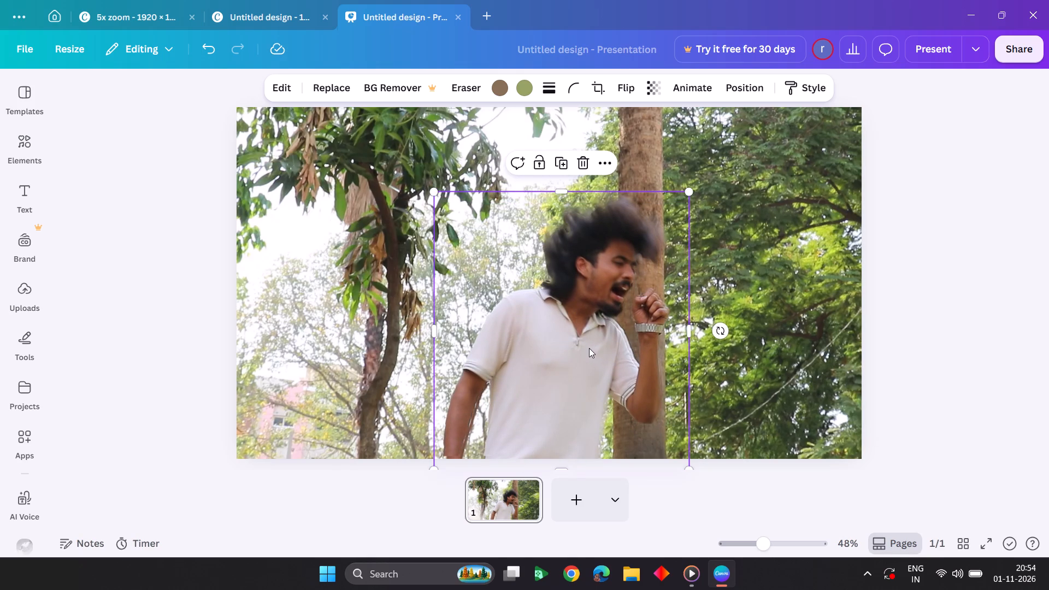
Browse the recently used elements for a graphic suited to the composition.
{"action": "left_click", "coordinate": [32, 151]}
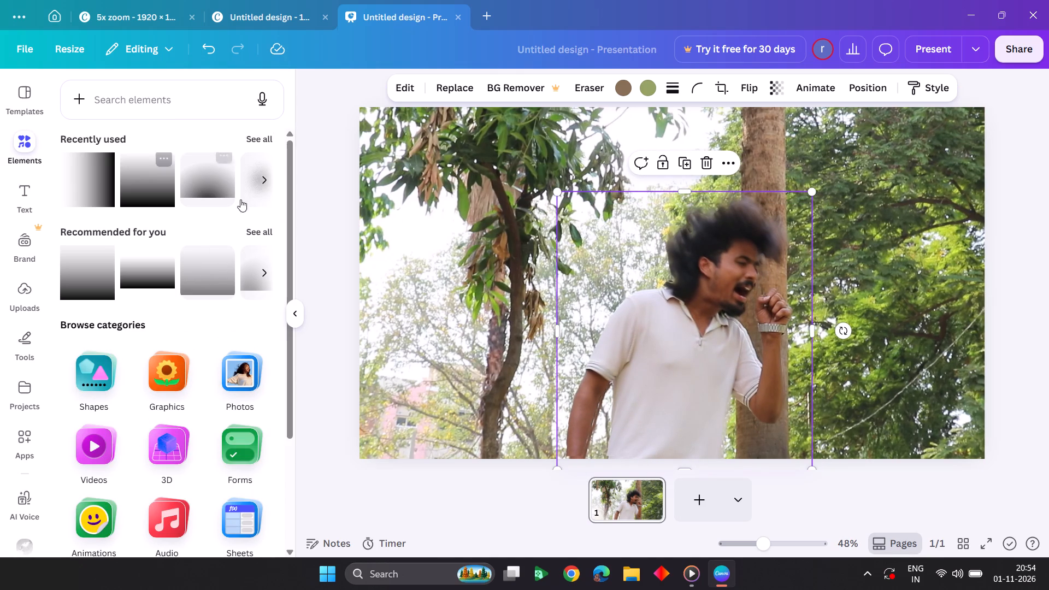
{"action": "left_click", "coordinate": [257, 138]}
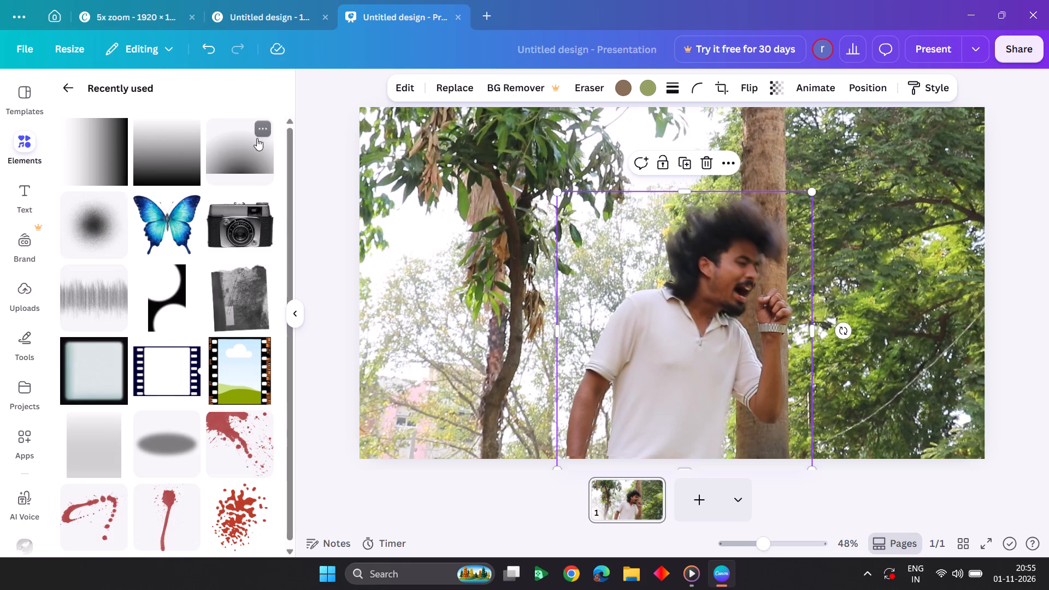
{"action": "scroll", "coordinate": [190, 342], "scroll_direction": "down", "scroll_amount": 2}
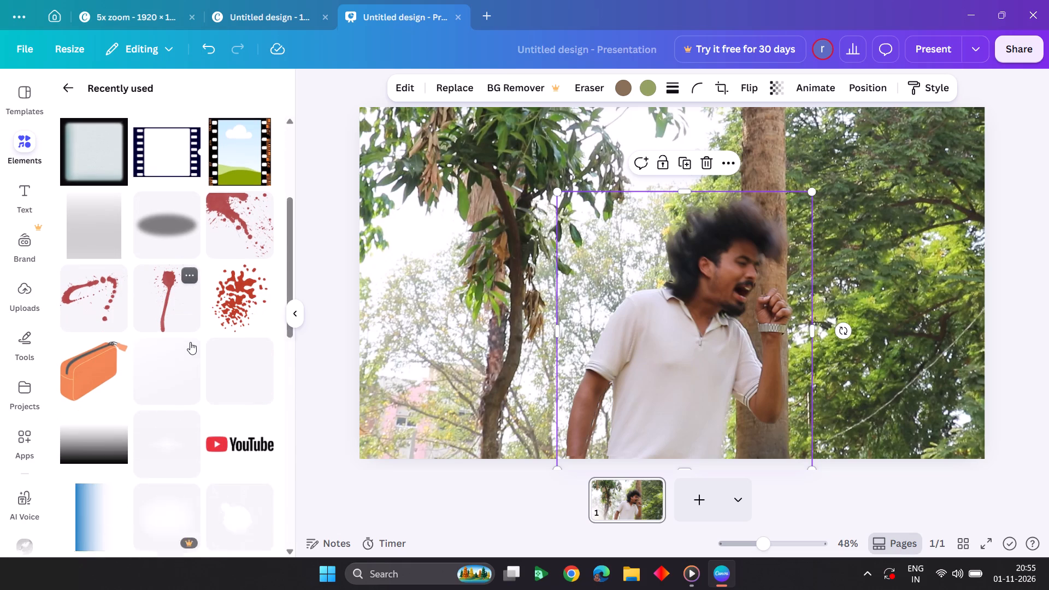
{"action": "scroll", "coordinate": [190, 342], "scroll_direction": "down", "scroll_amount": 3}
{"action": "scroll", "coordinate": [190, 342], "scroll_direction": "up", "scroll_amount": 2}
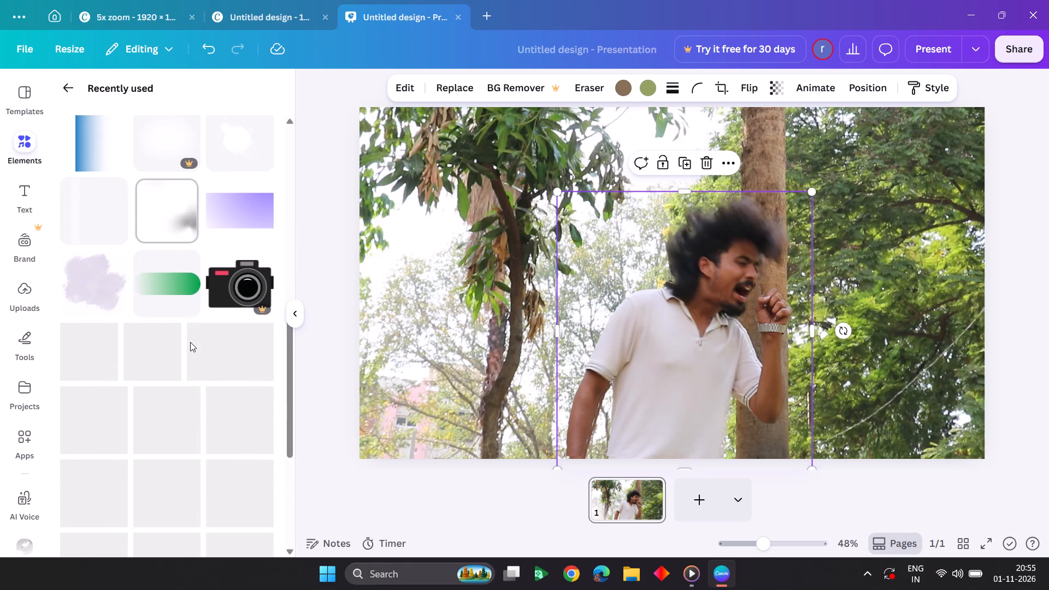
{"action": "scroll", "coordinate": [190, 342], "scroll_direction": "up", "scroll_amount": 1}
{"action": "scroll", "coordinate": [190, 342], "scroll_direction": "down", "scroll_amount": 2}
{"action": "scroll", "coordinate": [190, 342], "scroll_direction": "up", "scroll_amount": 2}
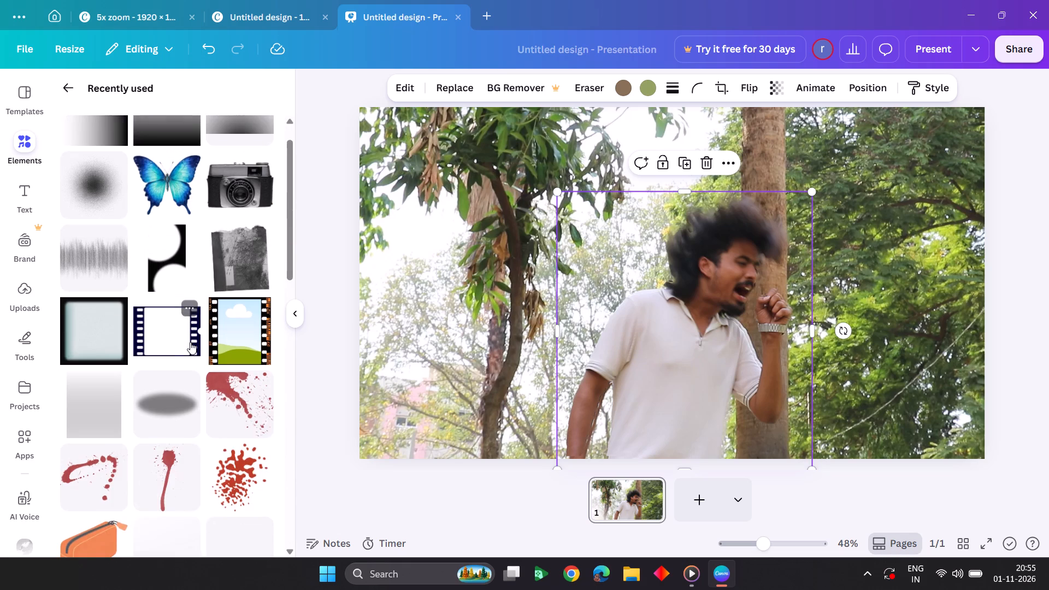
{"action": "scroll", "coordinate": [190, 342], "scroll_direction": "up", "scroll_amount": 4}
{"action": "scroll", "coordinate": [190, 342], "scroll_direction": "down", "scroll_amount": 2}
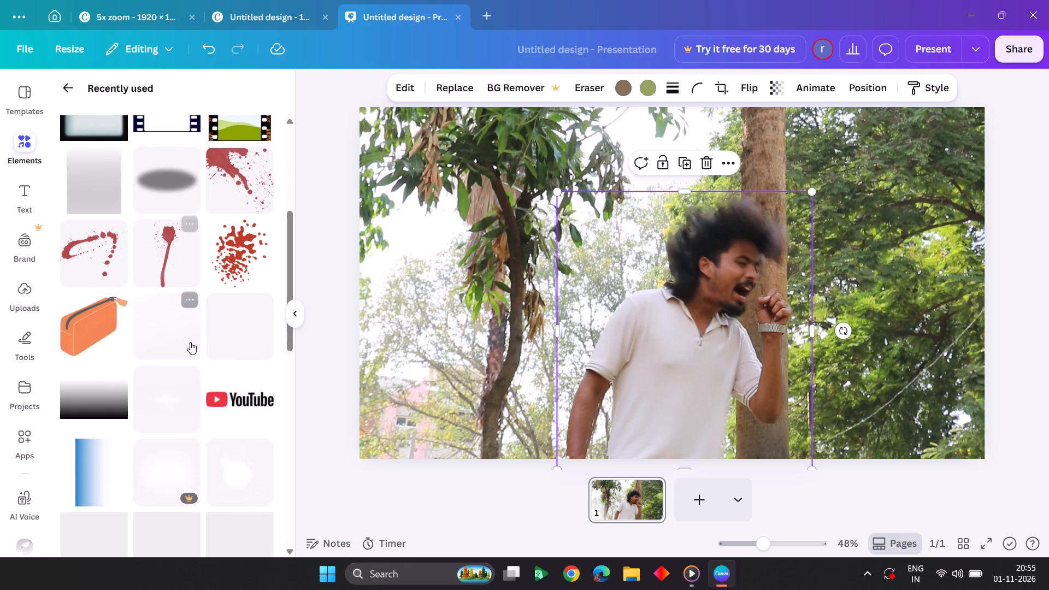
{"action": "scroll", "coordinate": [190, 342], "scroll_direction": "down", "scroll_amount": 2}
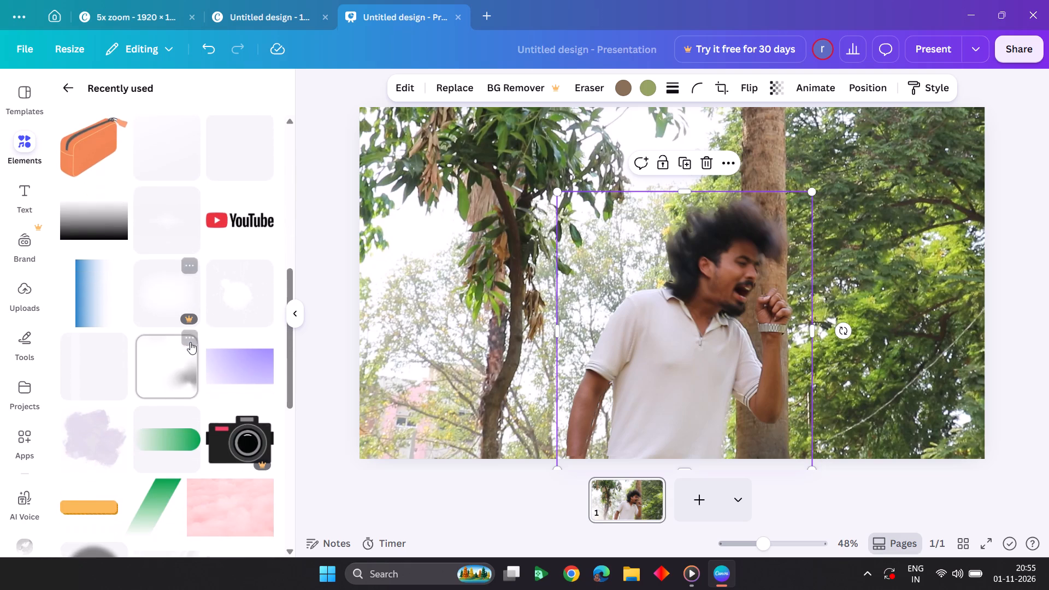
{"action": "scroll", "coordinate": [190, 342], "scroll_direction": "down", "scroll_amount": 4}
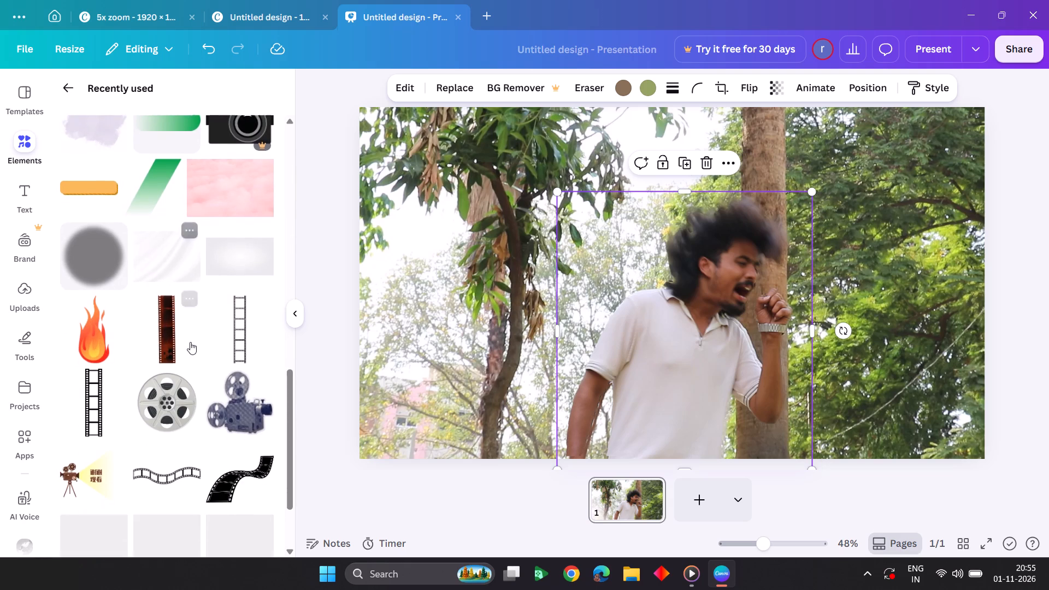
{"action": "scroll", "coordinate": [190, 342], "scroll_direction": "down", "scroll_amount": 3}
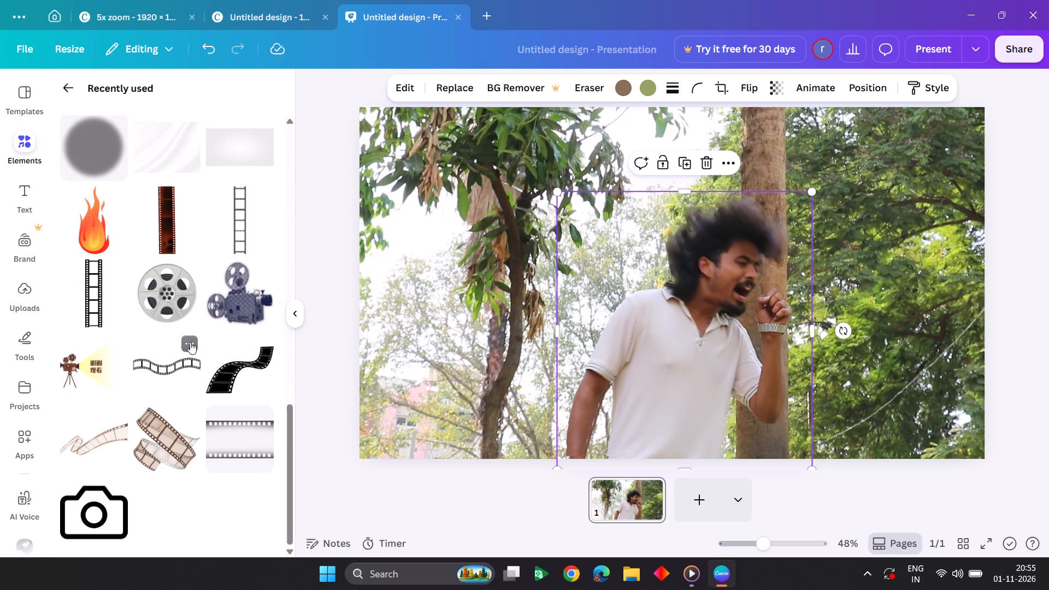
{"action": "scroll", "coordinate": [190, 342], "scroll_direction": "down", "scroll_amount": 1}
{"action": "scroll", "coordinate": [190, 342], "scroll_direction": "up", "scroll_amount": 2}
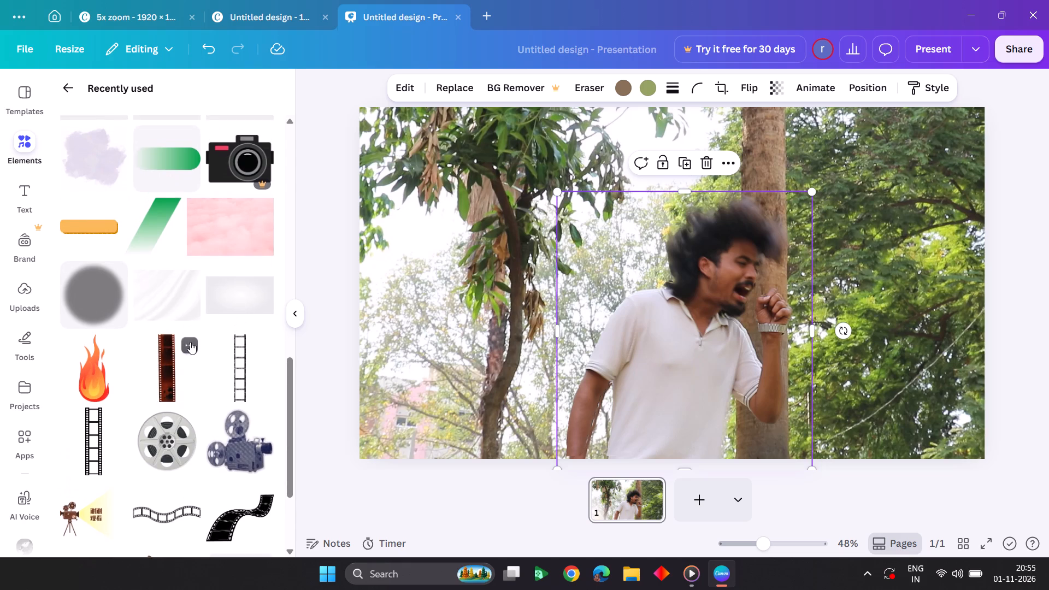
{"action": "scroll", "coordinate": [190, 342], "scroll_direction": "up", "scroll_amount": 3}
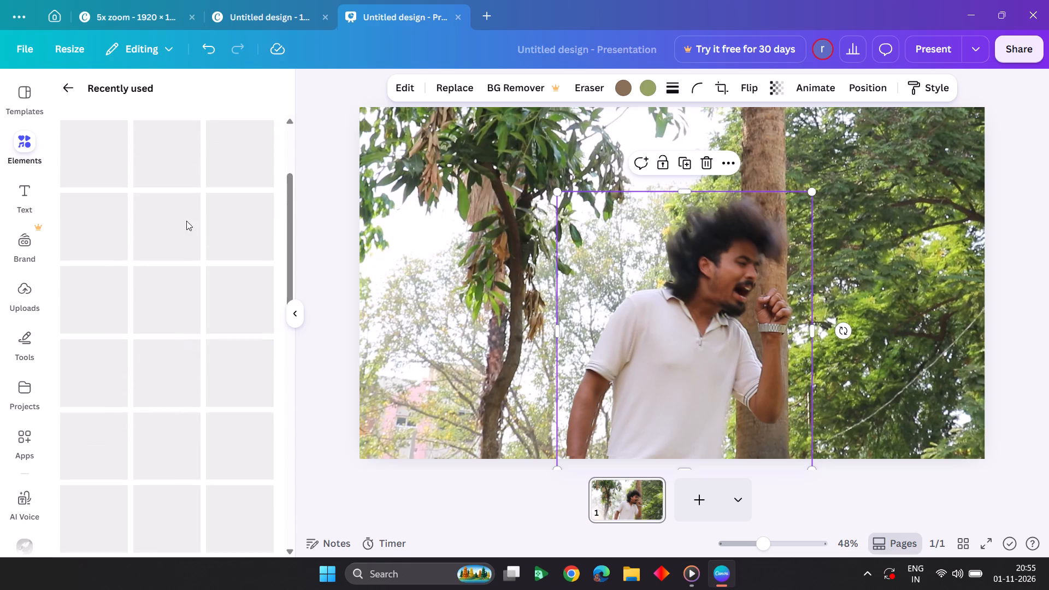
{"action": "scroll", "coordinate": [148, 249], "scroll_direction": "up", "scroll_amount": 6}
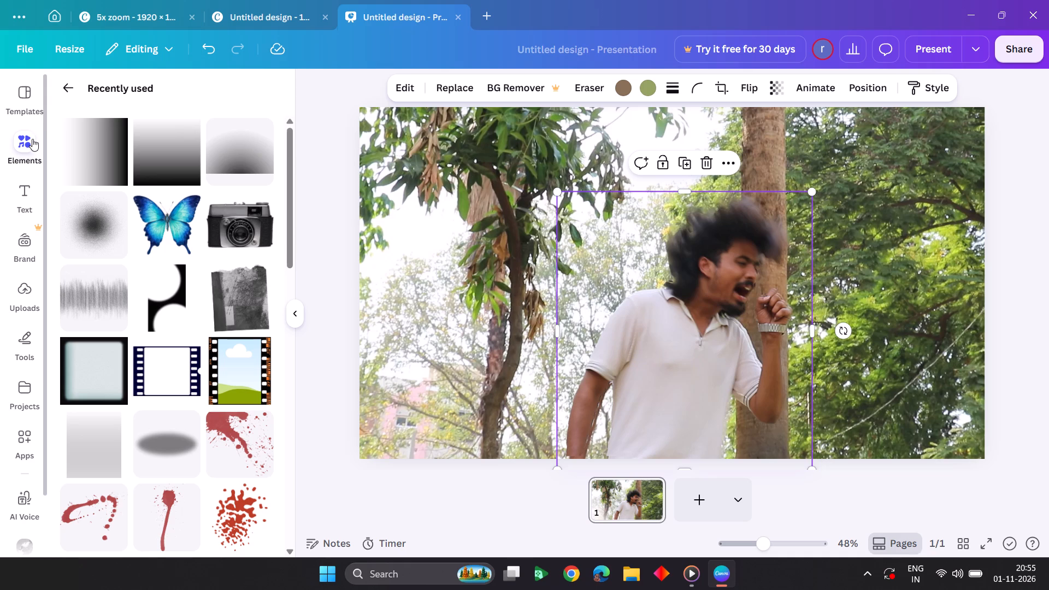
{"action": "left_click", "coordinate": [70, 86]}
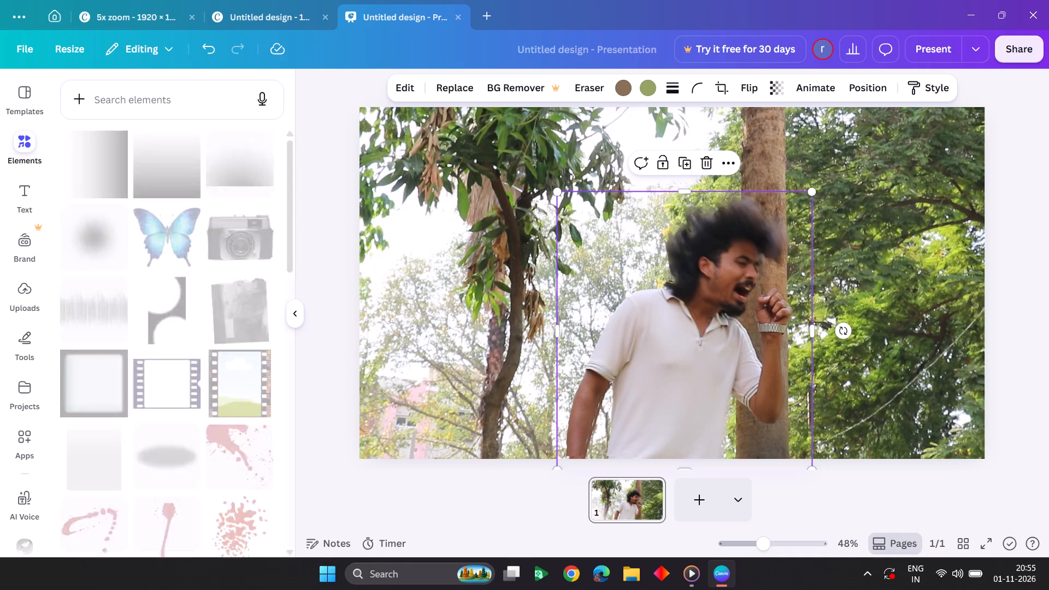
Search the elements library for "disco ball" and limit the results to graphics.
{"action": "left_click", "coordinate": [179, 105]}
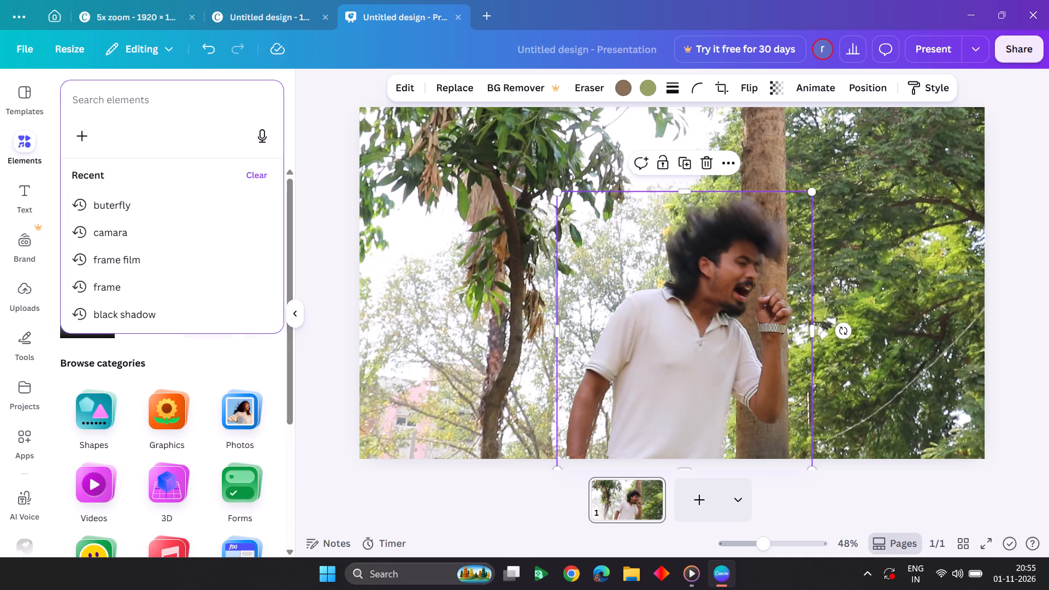
{"action": "type", "text": "ds"}
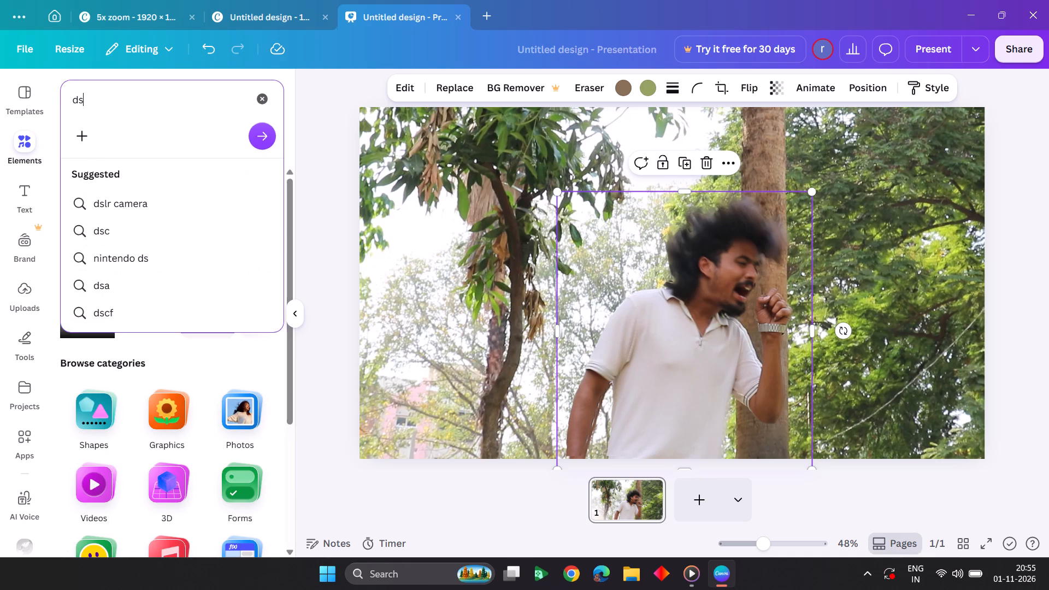
{"action": "key", "text": "BackSpace"}
{"action": "type", "text": "isc"}
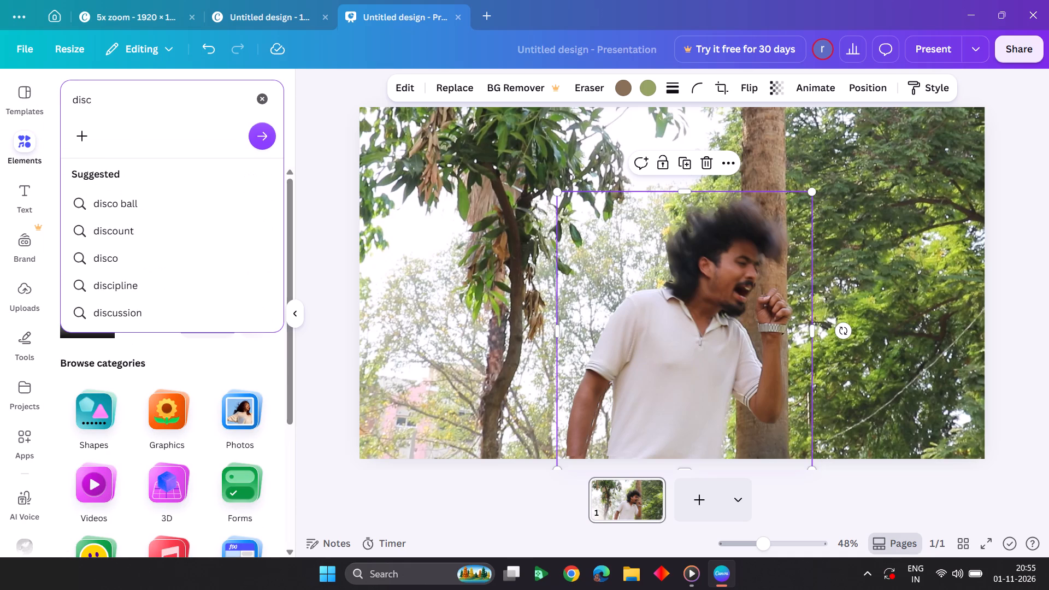
{"action": "left_click", "coordinate": [148, 196]}
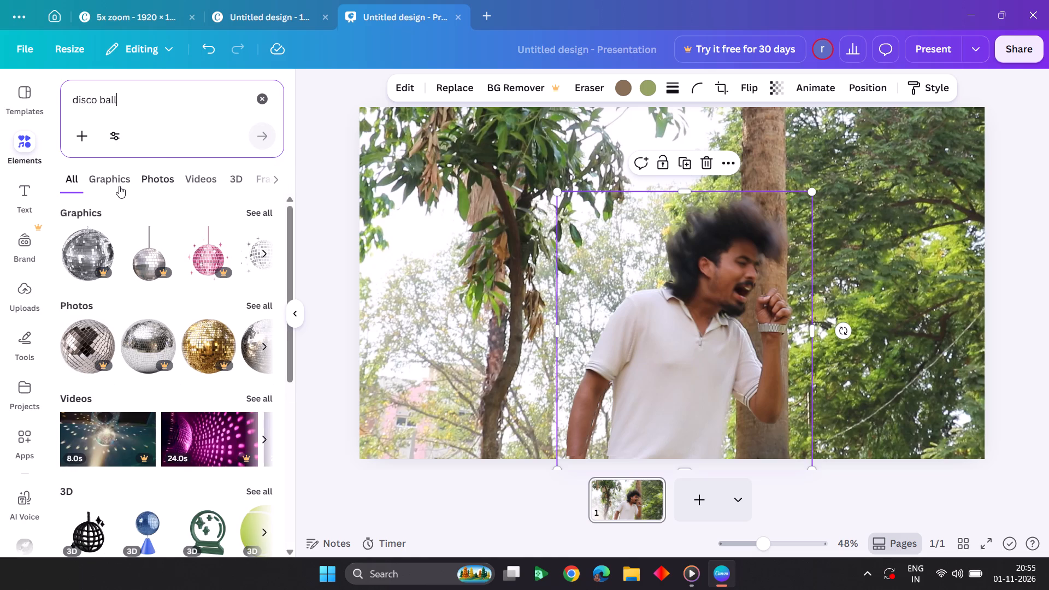
{"action": "left_click", "coordinate": [117, 181]}
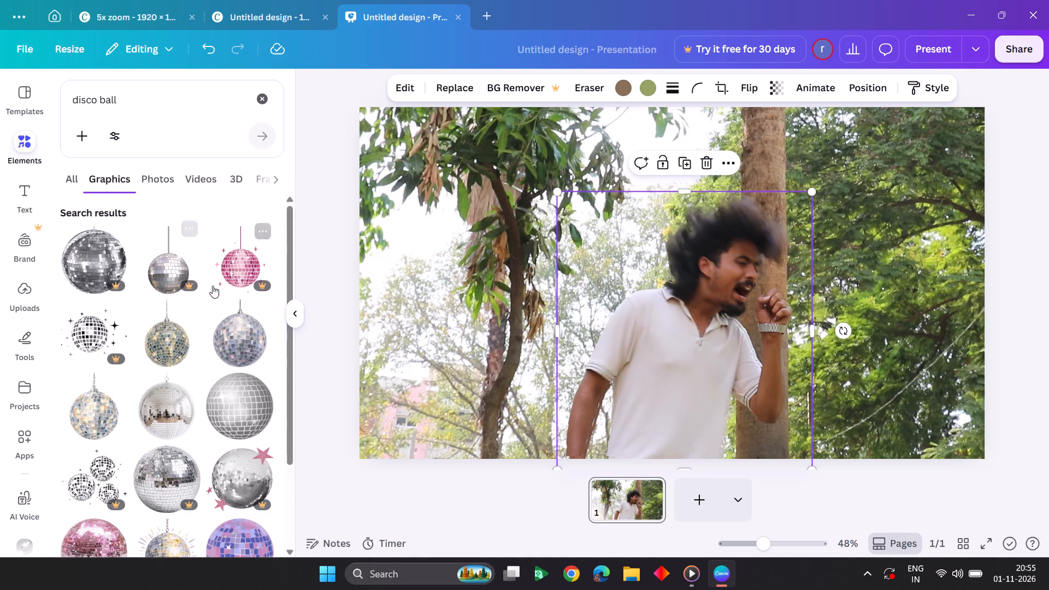
Browse the disco ball graphics for a realistic hanging ball that suits the composition.
{"action": "scroll", "coordinate": [206, 334], "scroll_direction": "down", "scroll_amount": 4}
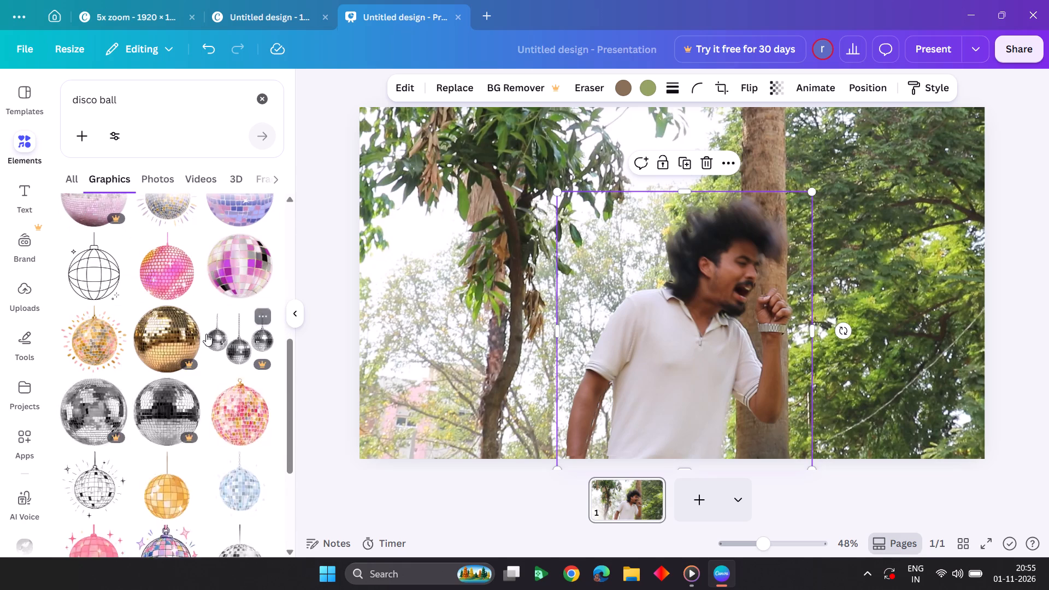
{"action": "scroll", "coordinate": [206, 334], "scroll_direction": "down", "scroll_amount": 1}
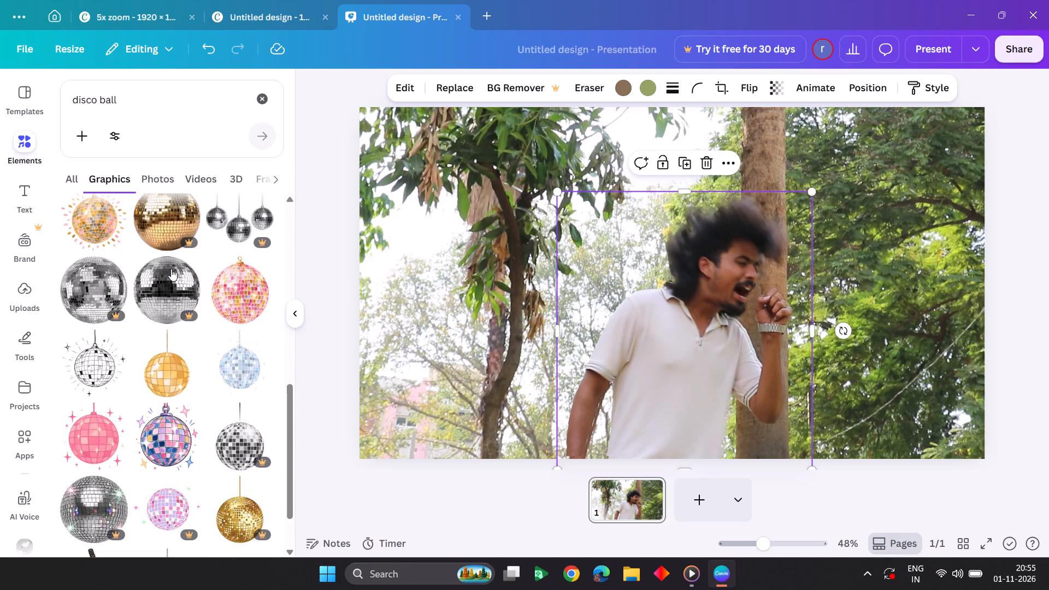
{"action": "scroll", "coordinate": [168, 287], "scroll_direction": "up", "scroll_amount": 5}
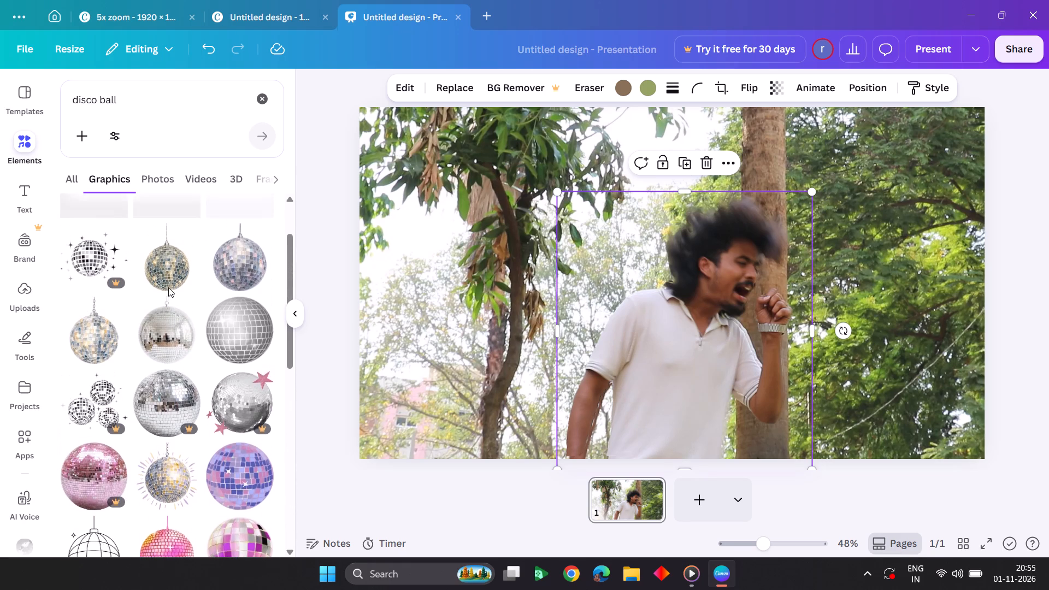
{"action": "scroll", "coordinate": [168, 287], "scroll_direction": "up", "scroll_amount": 2}
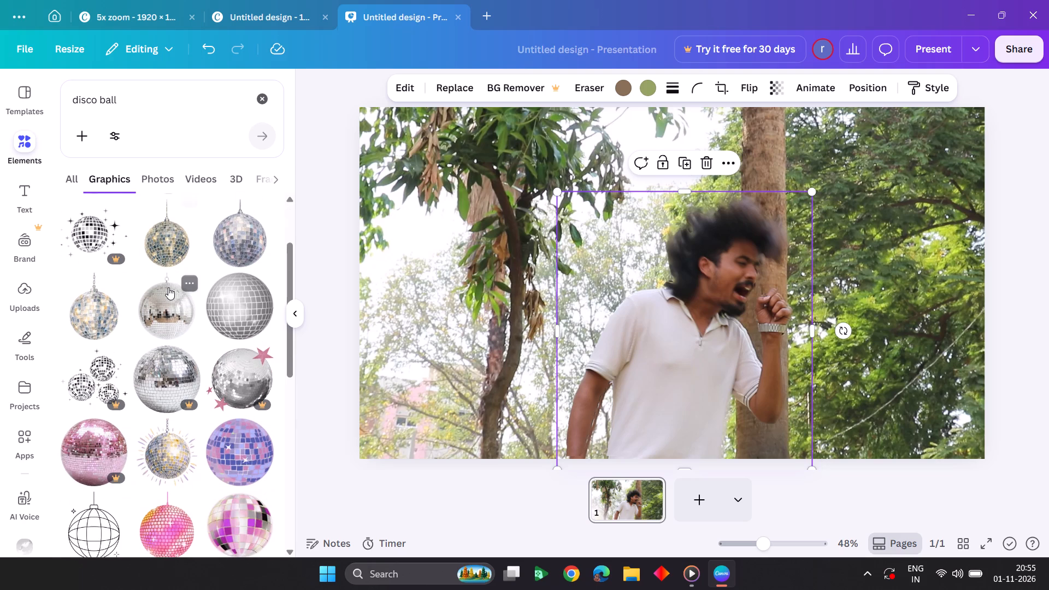
{"action": "scroll", "coordinate": [169, 311], "scroll_direction": "down", "scroll_amount": 3}
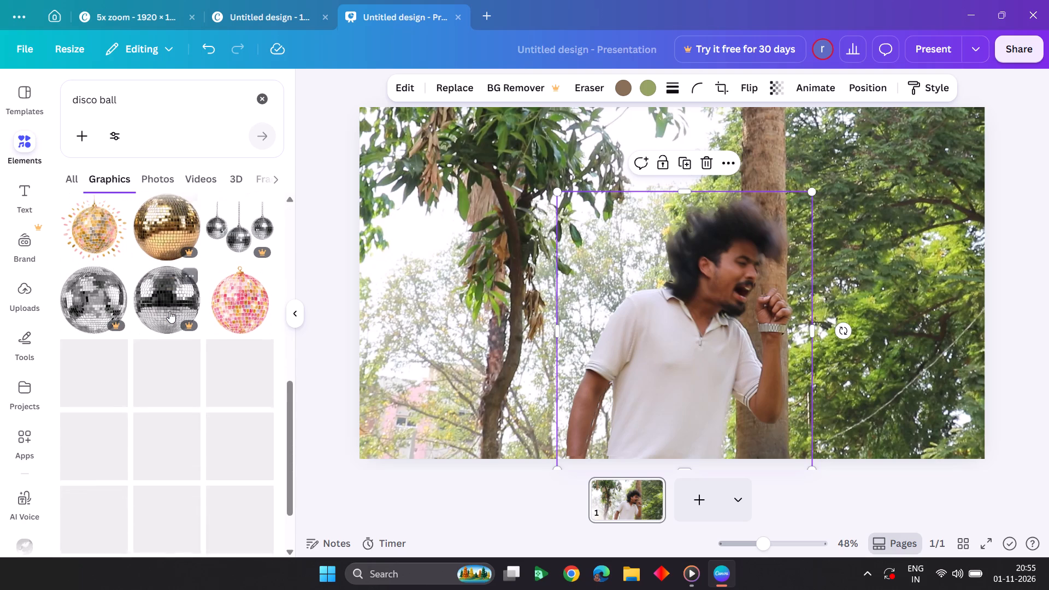
{"action": "scroll", "coordinate": [169, 311], "scroll_direction": "down", "scroll_amount": 3}
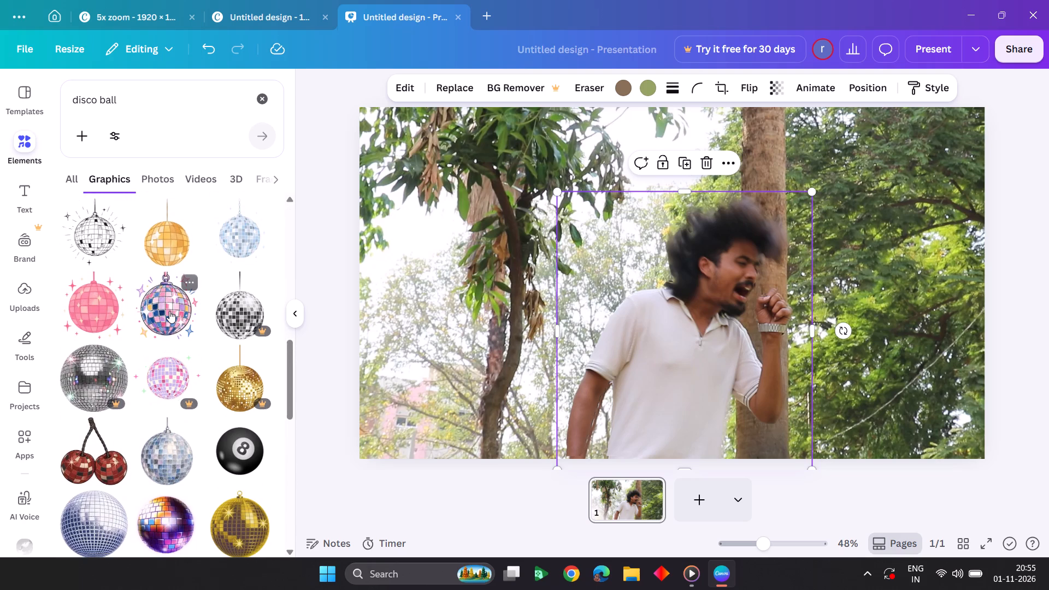
{"action": "scroll", "coordinate": [169, 311], "scroll_direction": "down", "scroll_amount": 4}
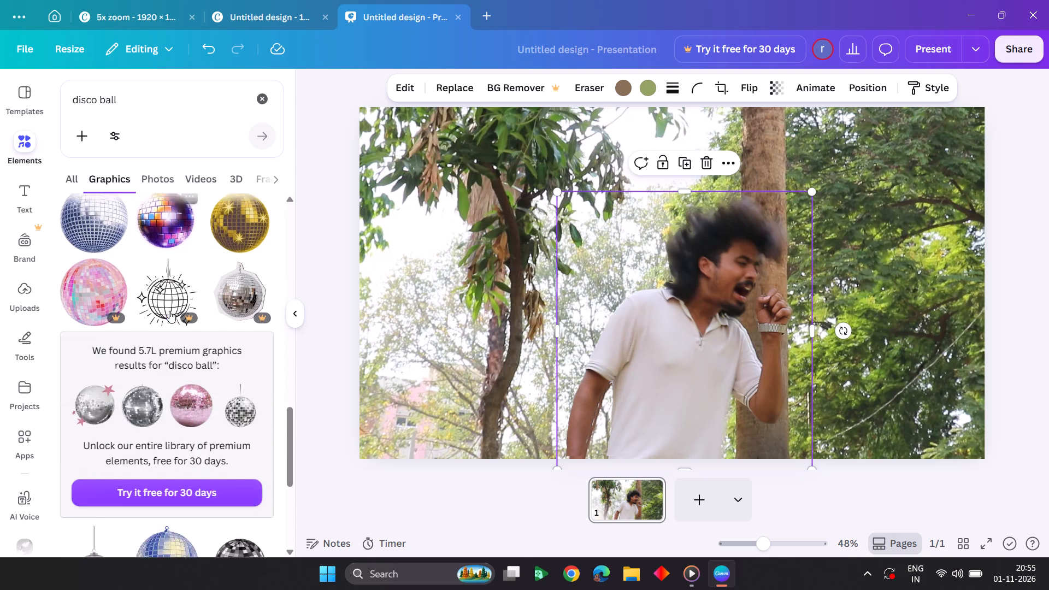
{"action": "scroll", "coordinate": [169, 311], "scroll_direction": "down", "scroll_amount": 4}
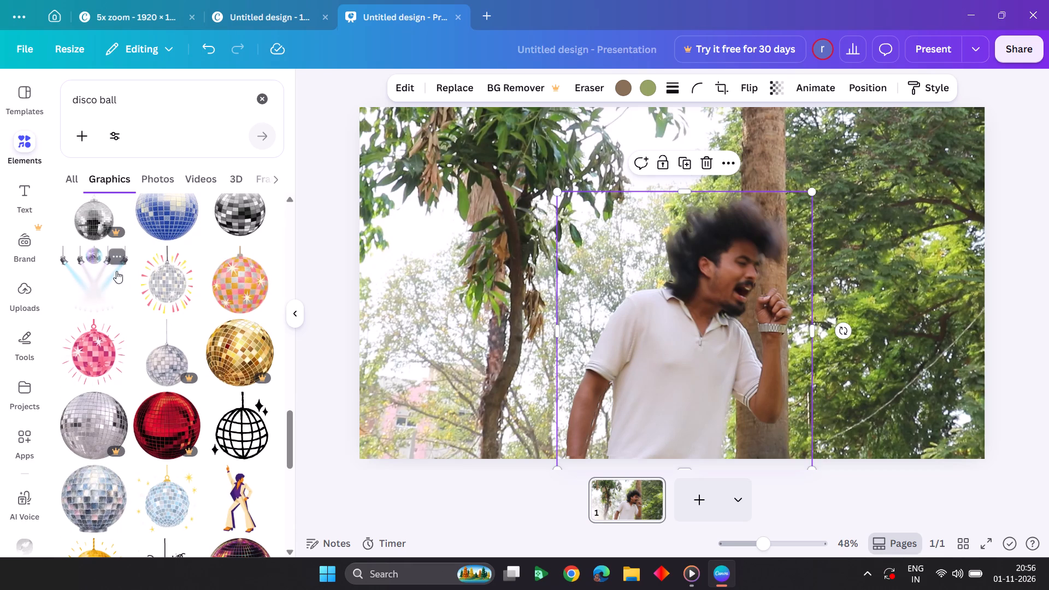
{"action": "scroll", "coordinate": [231, 326], "scroll_direction": "down", "scroll_amount": 1}
{"action": "scroll", "coordinate": [231, 326], "scroll_direction": "up", "scroll_amount": 1}
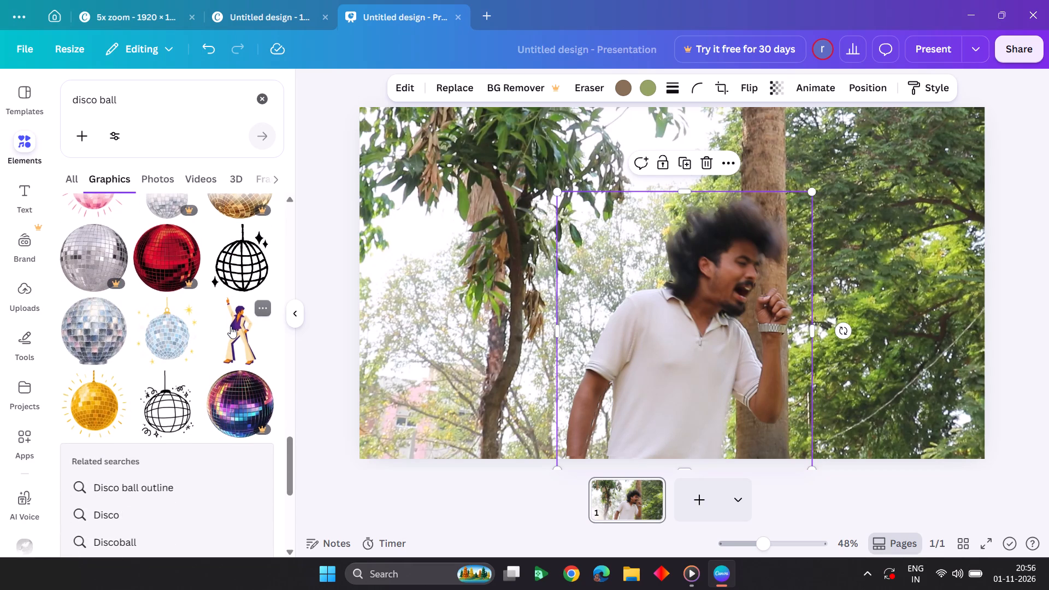
{"action": "scroll", "coordinate": [231, 326], "scroll_direction": "up", "scroll_amount": 1}
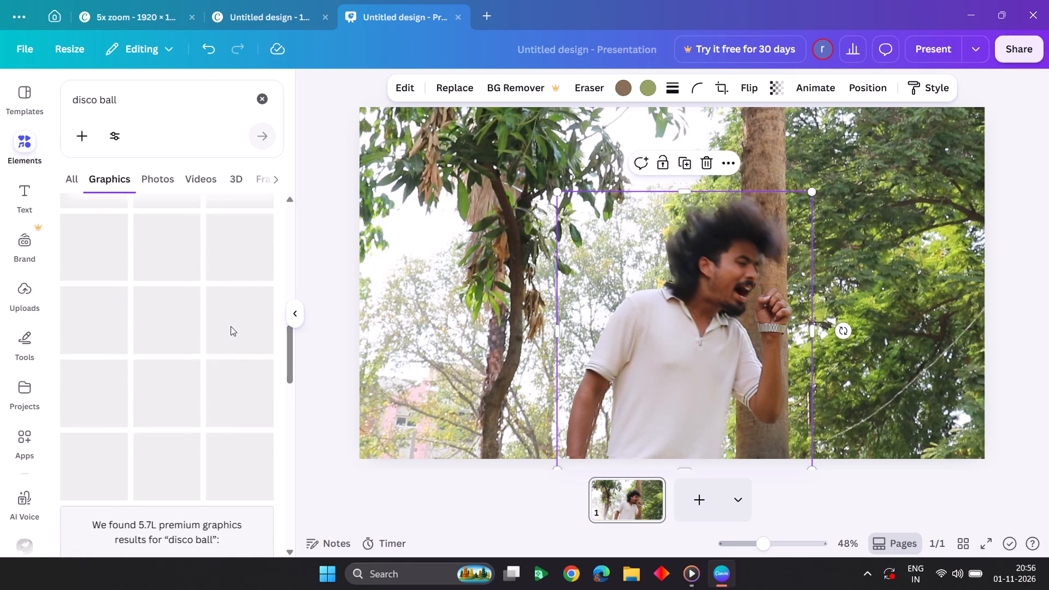
{"action": "scroll", "coordinate": [231, 326], "scroll_direction": "up", "scroll_amount": 1}
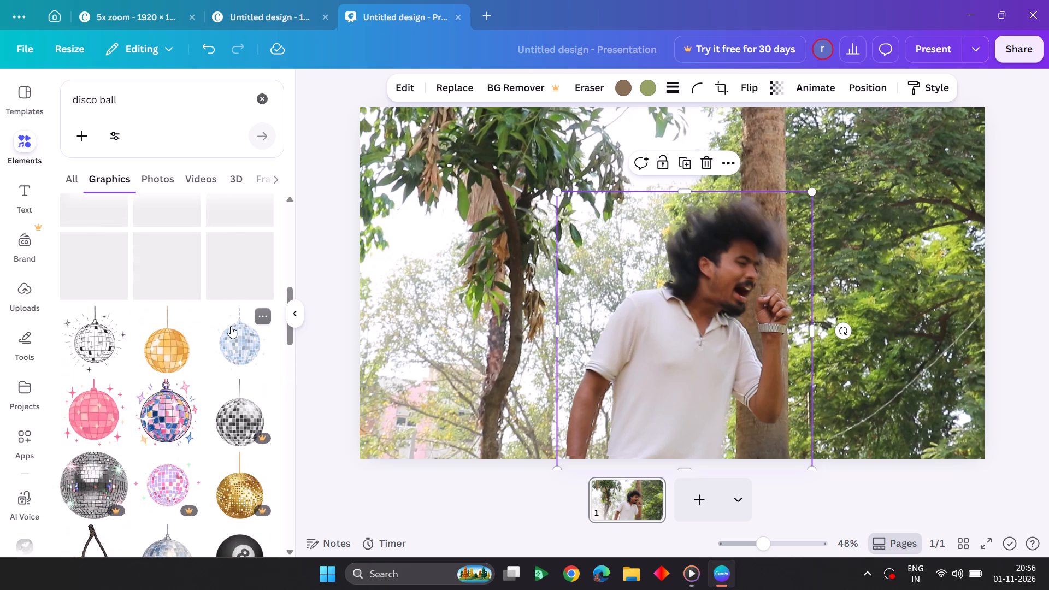
{"action": "scroll", "coordinate": [231, 326], "scroll_direction": "up", "scroll_amount": 3}
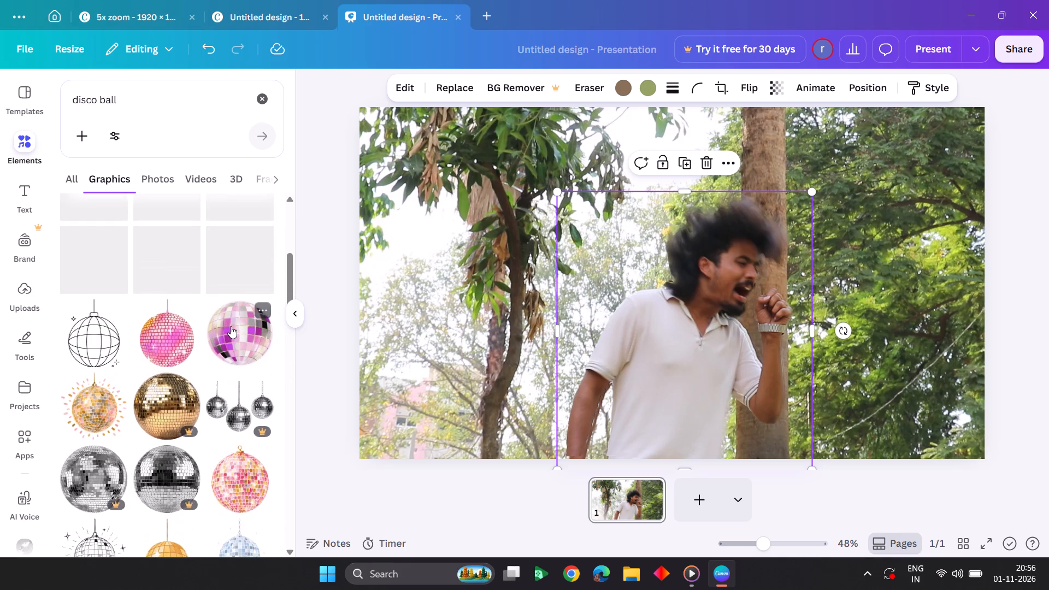
{"action": "scroll", "coordinate": [231, 326], "scroll_direction": "up", "scroll_amount": 3}
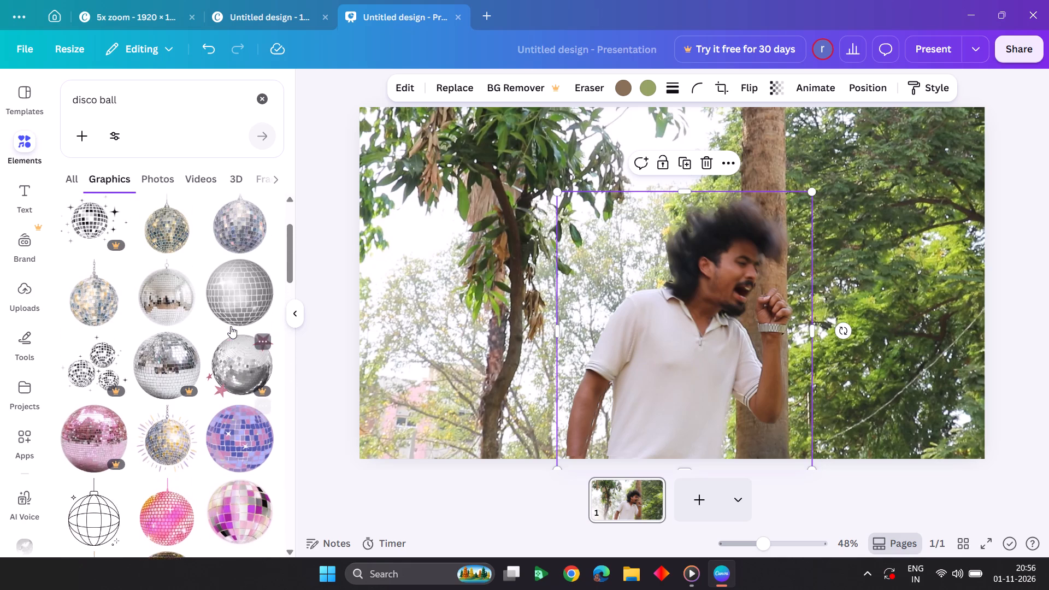
{"action": "scroll", "coordinate": [231, 326], "scroll_direction": "up", "scroll_amount": 3}
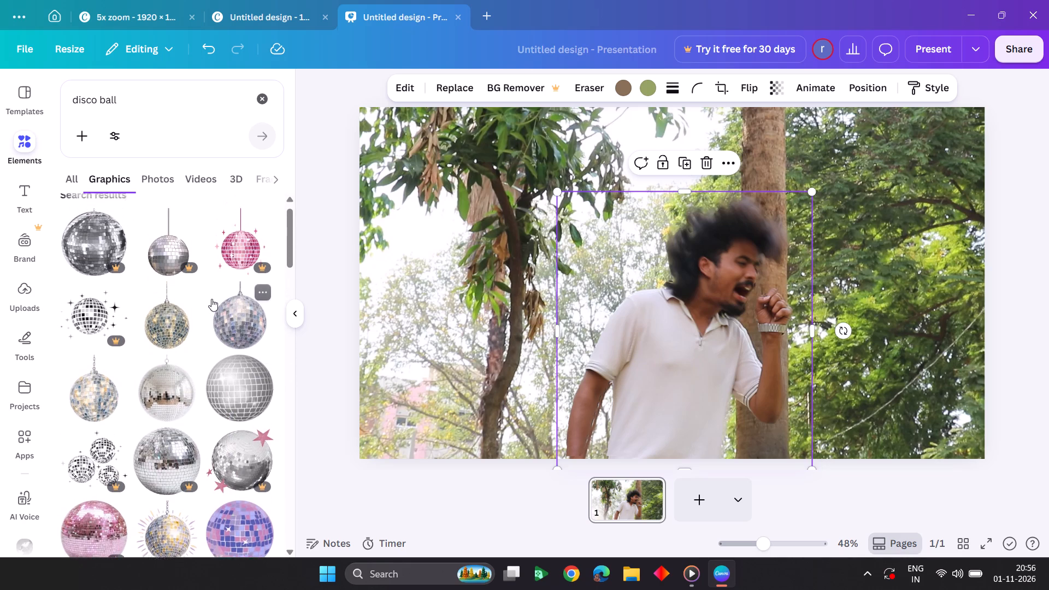
{"action": "scroll", "coordinate": [211, 299], "scroll_direction": "up", "scroll_amount": 1}
{"action": "scroll", "coordinate": [211, 299], "scroll_direction": "down", "scroll_amount": 1}
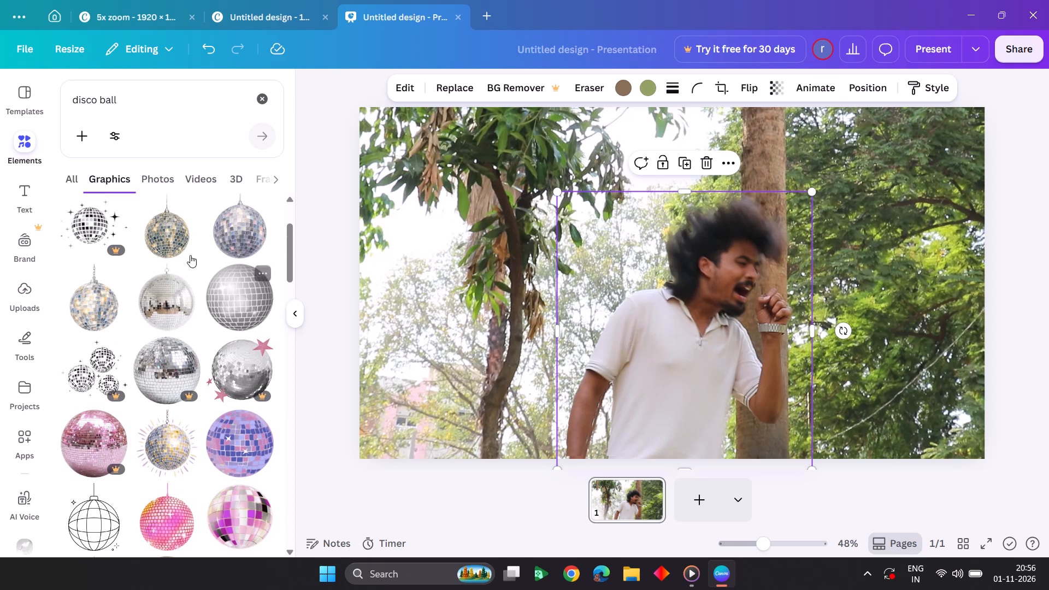
Add the hanging disco ball with blue and gold mirror tiles and align it to the page's top-left corner.
{"action": "left_click", "coordinate": [175, 238]}
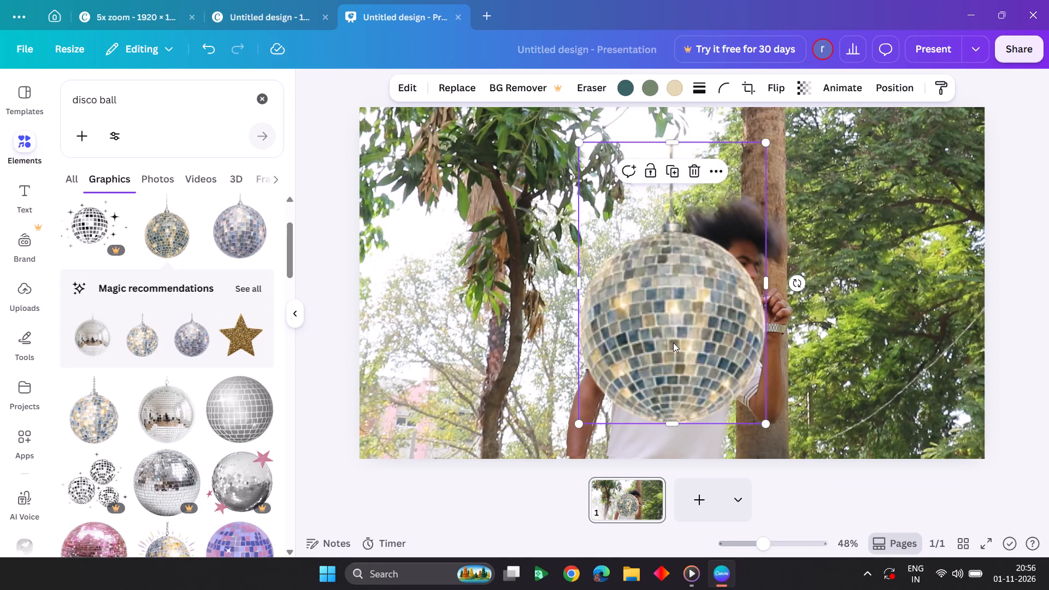
{"action": "left_click_drag", "start_coordinate": [673, 343], "coordinate": [463, 311]}
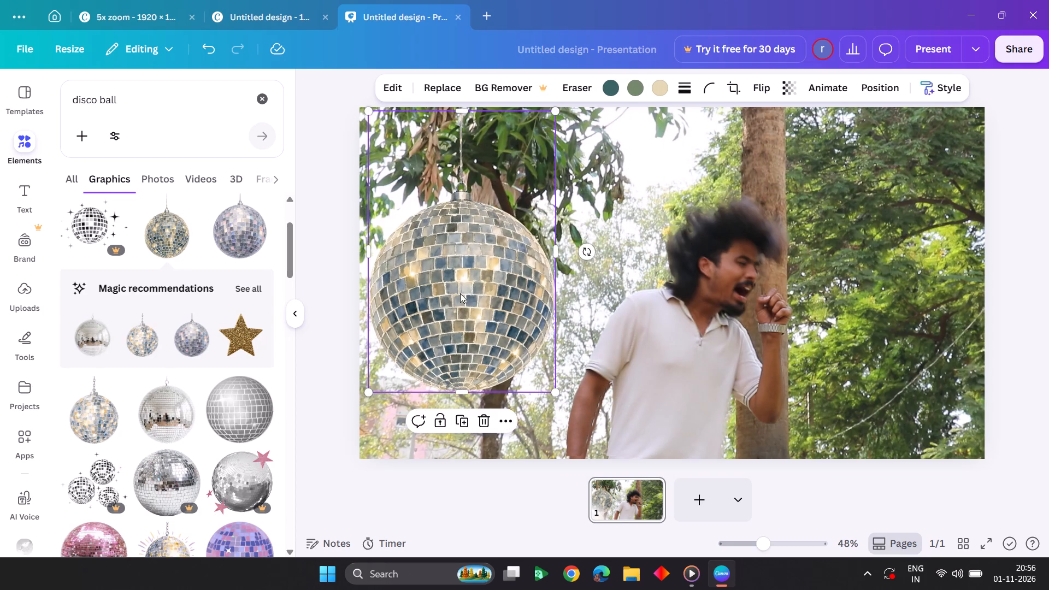
{"action": "left_click_drag", "start_coordinate": [460, 293], "coordinate": [449, 288]}
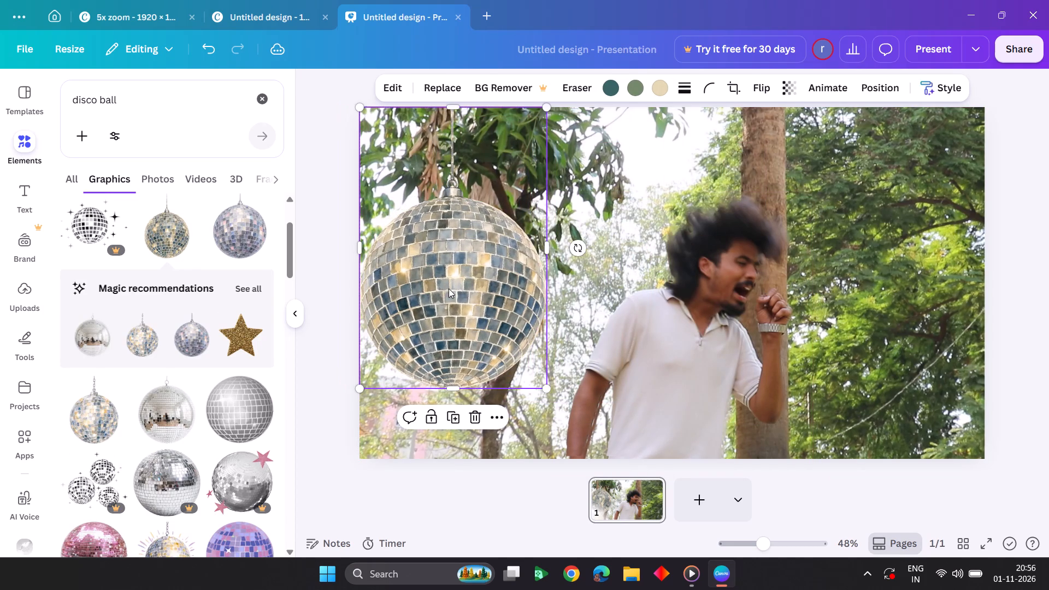
Change the elements search to "disco background".
{"action": "left_click", "coordinate": [164, 103]}
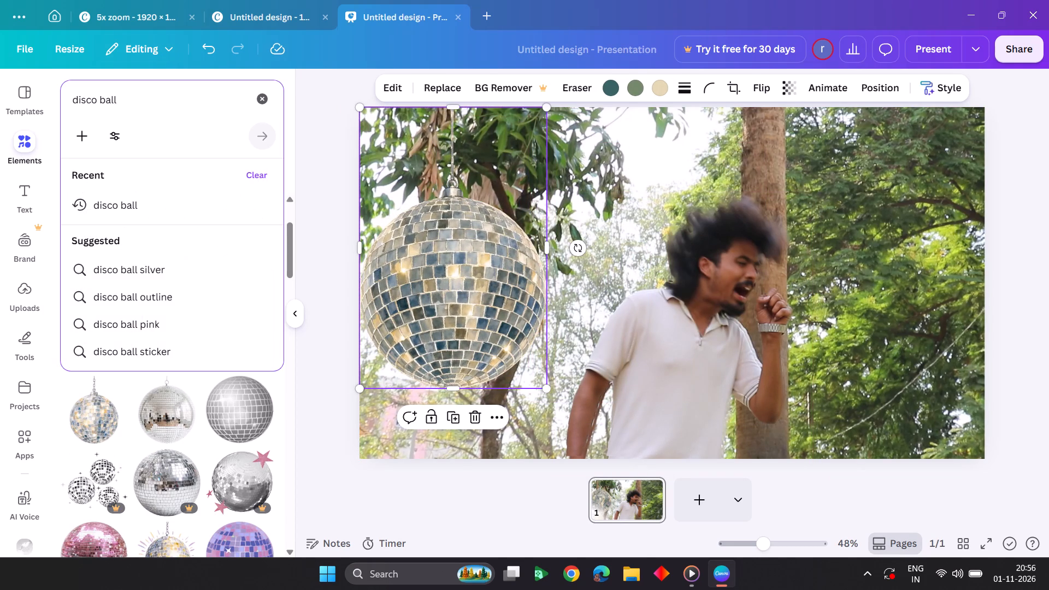
{"action": "key", "text": "BackSpace"}
{"action": "key", "text": "BackSpace"}
{"action": "key", "text": "BackSpace"}
{"action": "key", "text": "BackSpace"}
{"action": "type", "text": "back"}
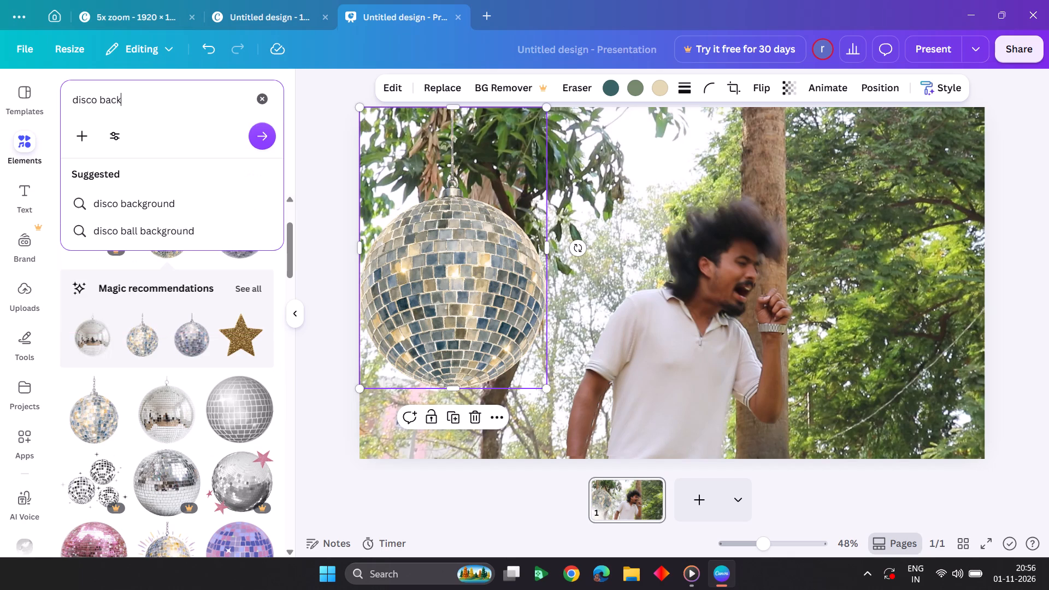
{"action": "left_click", "coordinate": [143, 203]}
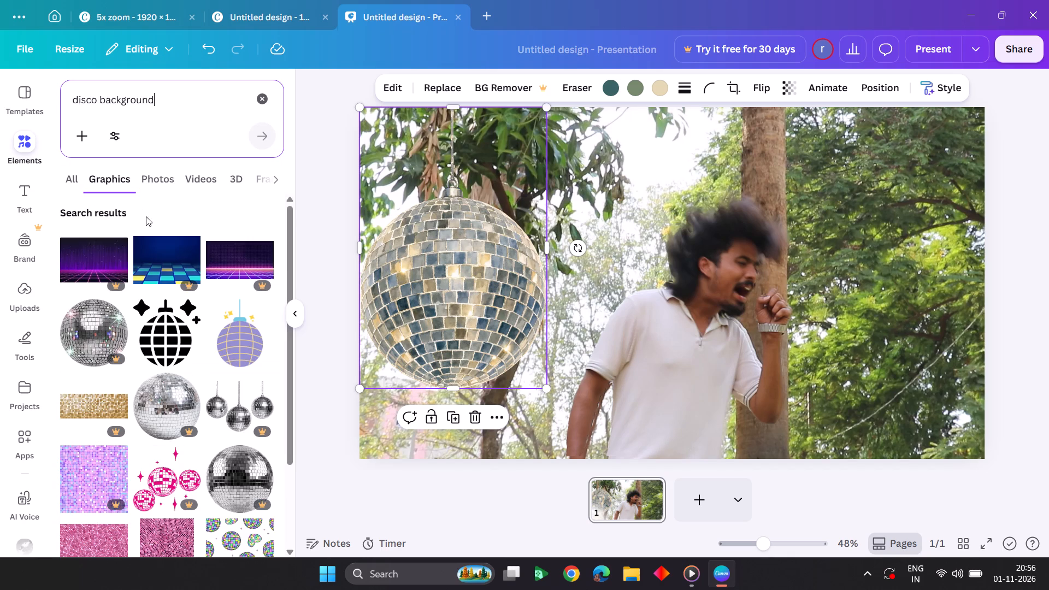
Browse the disco background graphics for a backdrop that suits the composition.
{"action": "scroll", "coordinate": [181, 355], "scroll_direction": "down", "scroll_amount": 3}
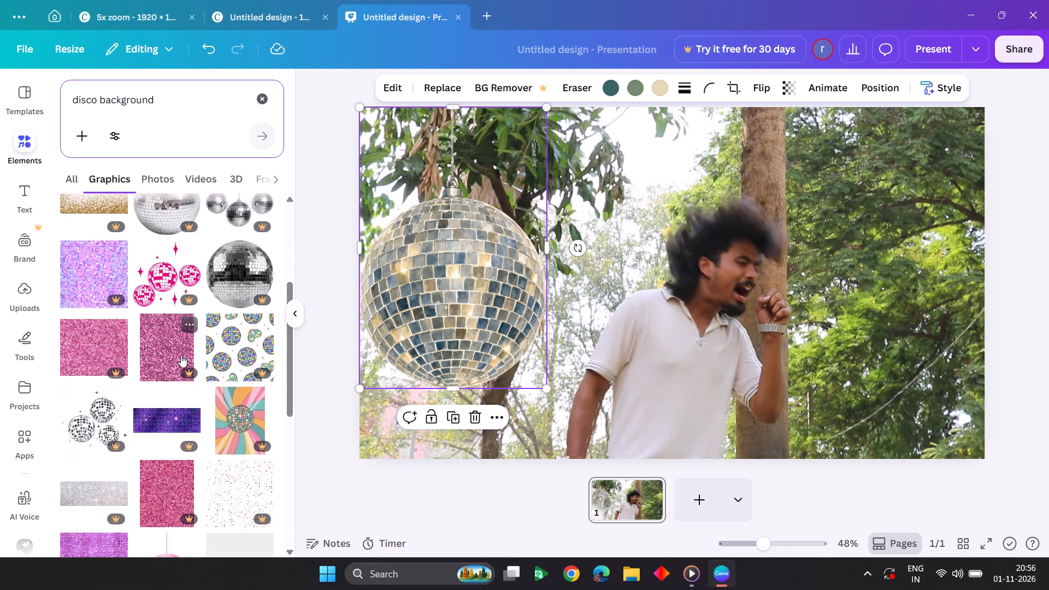
{"action": "scroll", "coordinate": [181, 355], "scroll_direction": "down", "scroll_amount": 2}
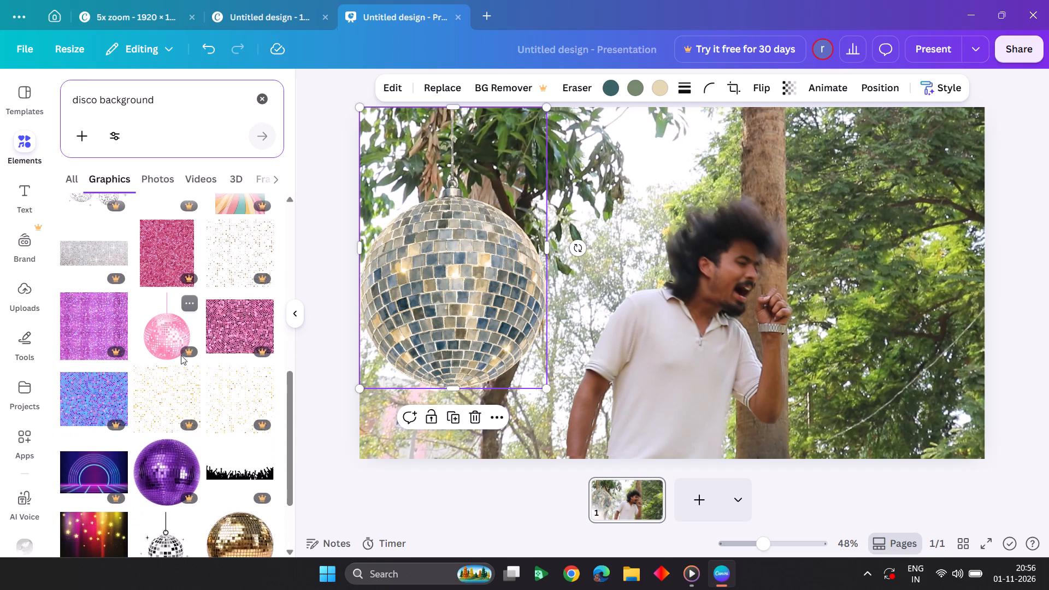
{"action": "scroll", "coordinate": [181, 355], "scroll_direction": "down", "scroll_amount": 4}
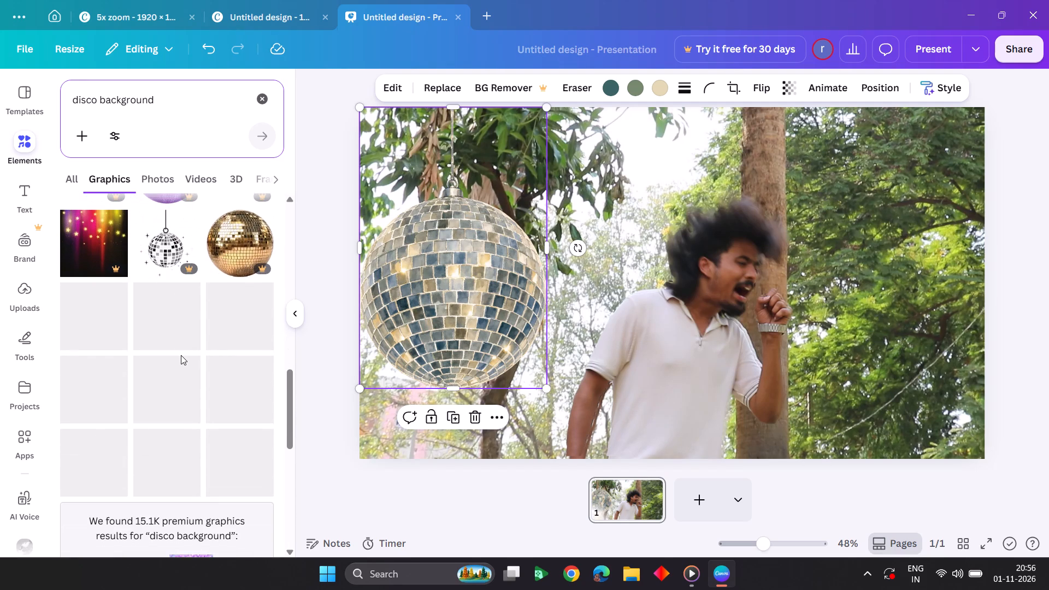
{"action": "scroll", "coordinate": [181, 355], "scroll_direction": "down", "scroll_amount": 2}
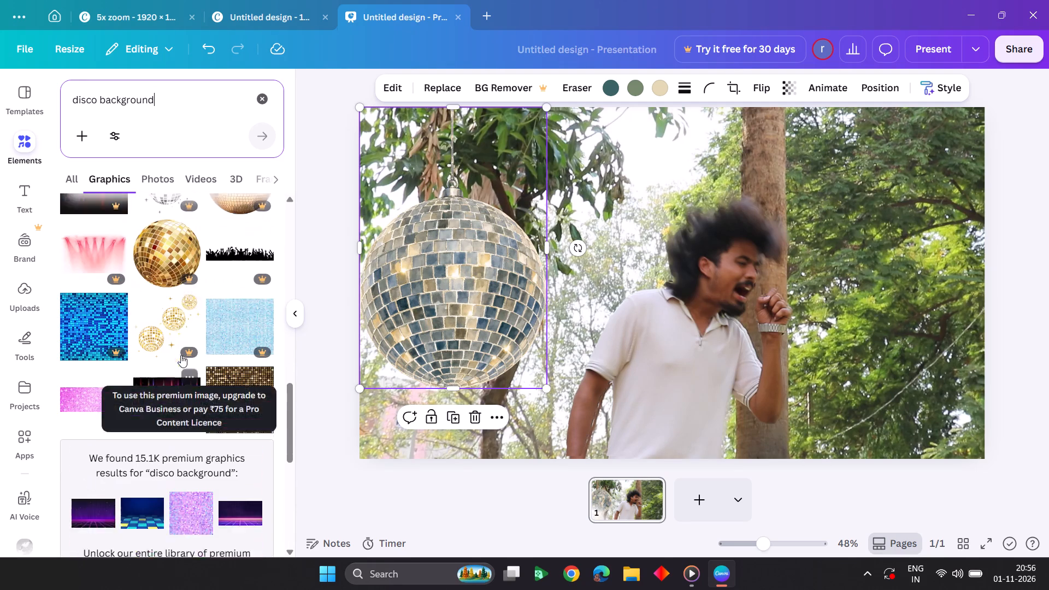
{"action": "scroll", "coordinate": [181, 355], "scroll_direction": "down", "scroll_amount": 2}
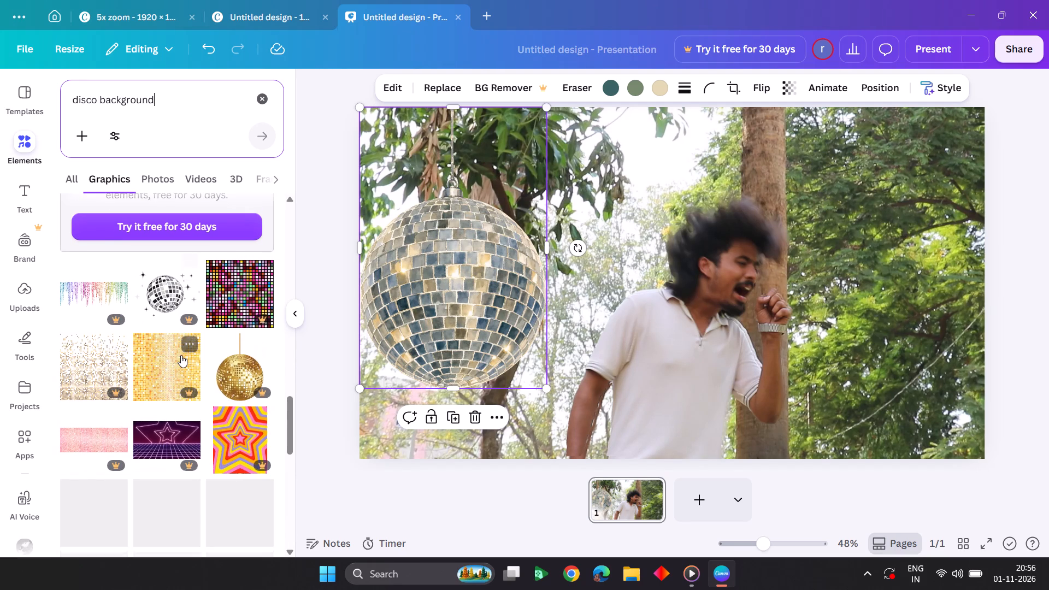
{"action": "scroll", "coordinate": [181, 355], "scroll_direction": "down", "scroll_amount": 3}
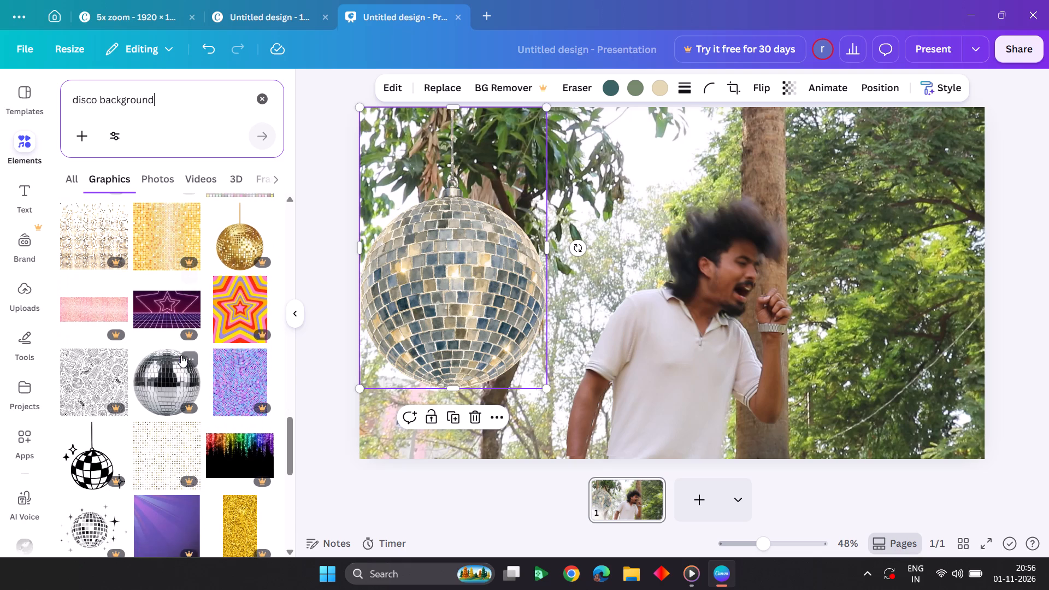
{"action": "scroll", "coordinate": [181, 355], "scroll_direction": "down", "scroll_amount": 3}
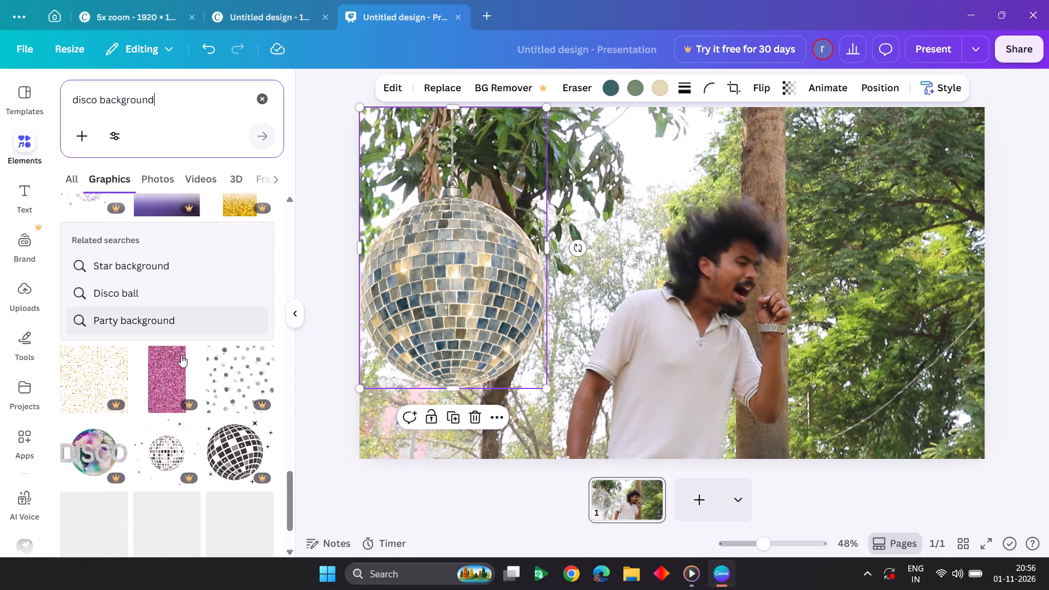
{"action": "scroll", "coordinate": [181, 355], "scroll_direction": "down", "scroll_amount": 2}
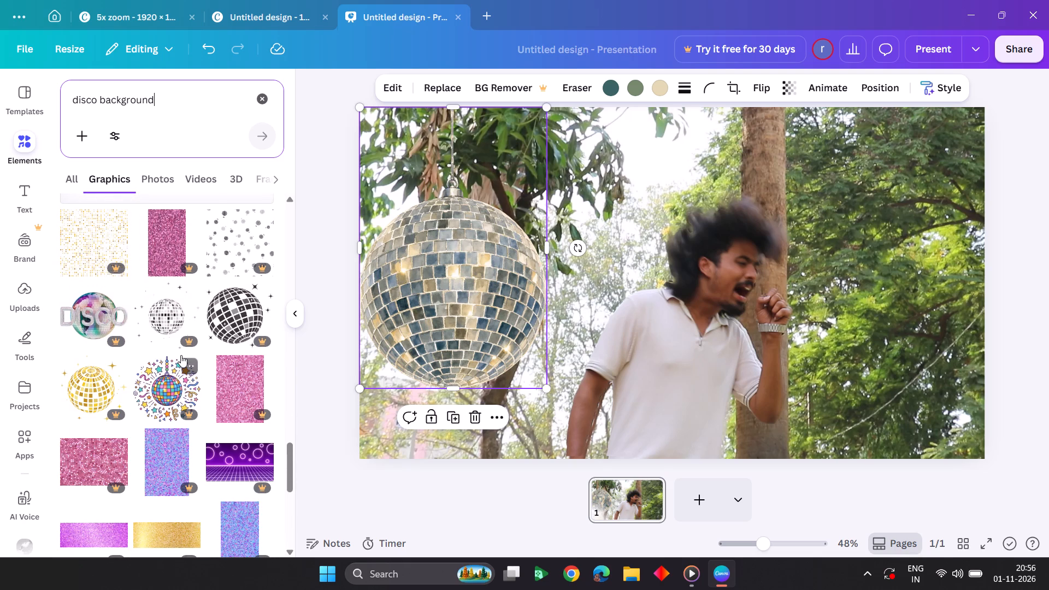
Browse the disco background photos for a backdrop that suits the composition.
{"action": "left_click", "coordinate": [163, 180]}
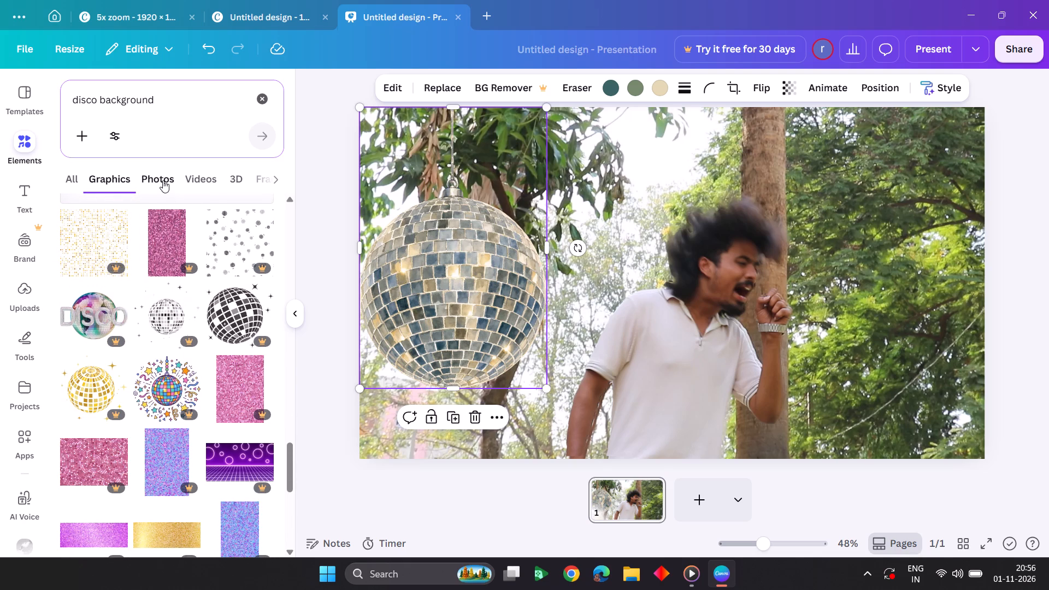
{"action": "scroll", "coordinate": [196, 345], "scroll_direction": "down", "scroll_amount": 1}
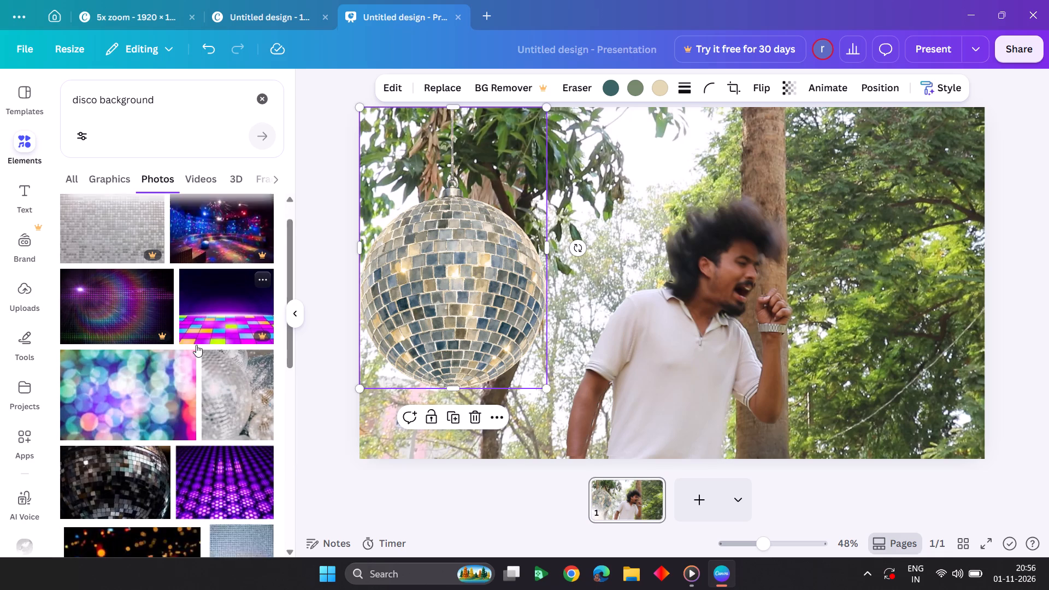
{"action": "scroll", "coordinate": [196, 345], "scroll_direction": "down", "scroll_amount": 2}
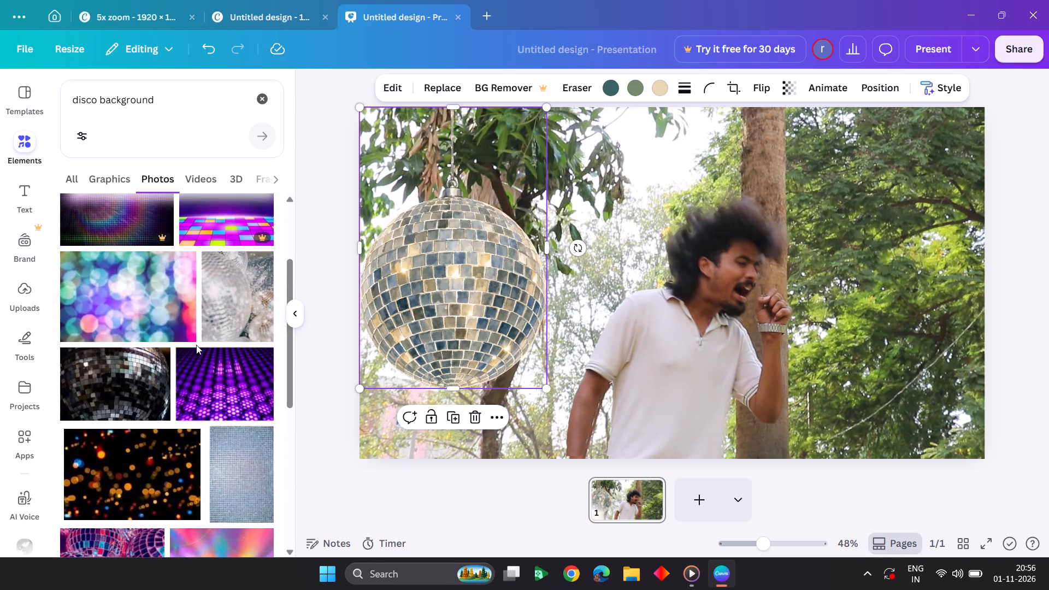
{"action": "scroll", "coordinate": [196, 345], "scroll_direction": "down", "scroll_amount": 3}
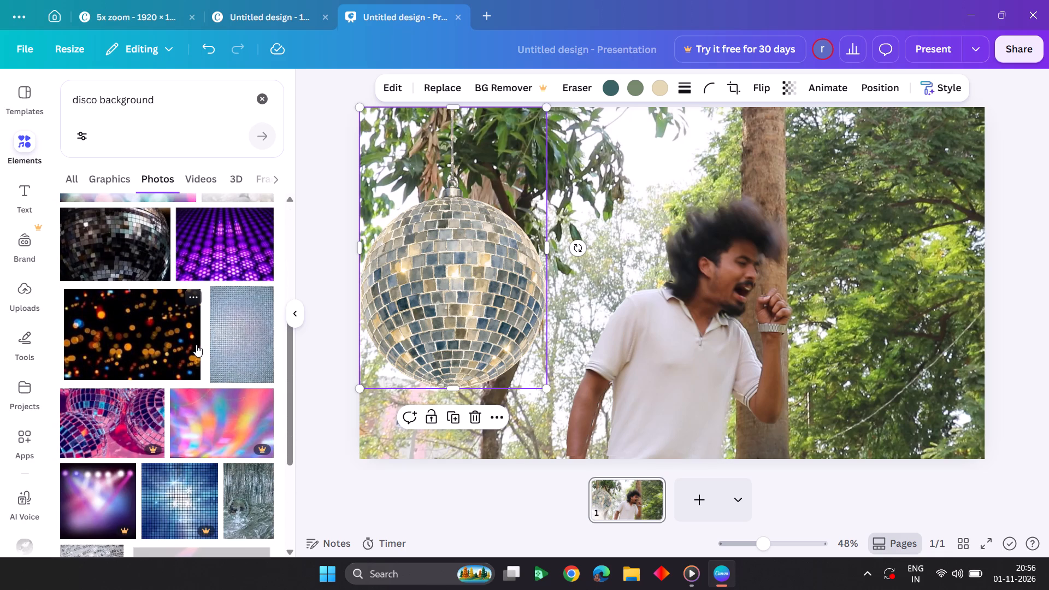
{"action": "scroll", "coordinate": [196, 345], "scroll_direction": "down", "scroll_amount": 1}
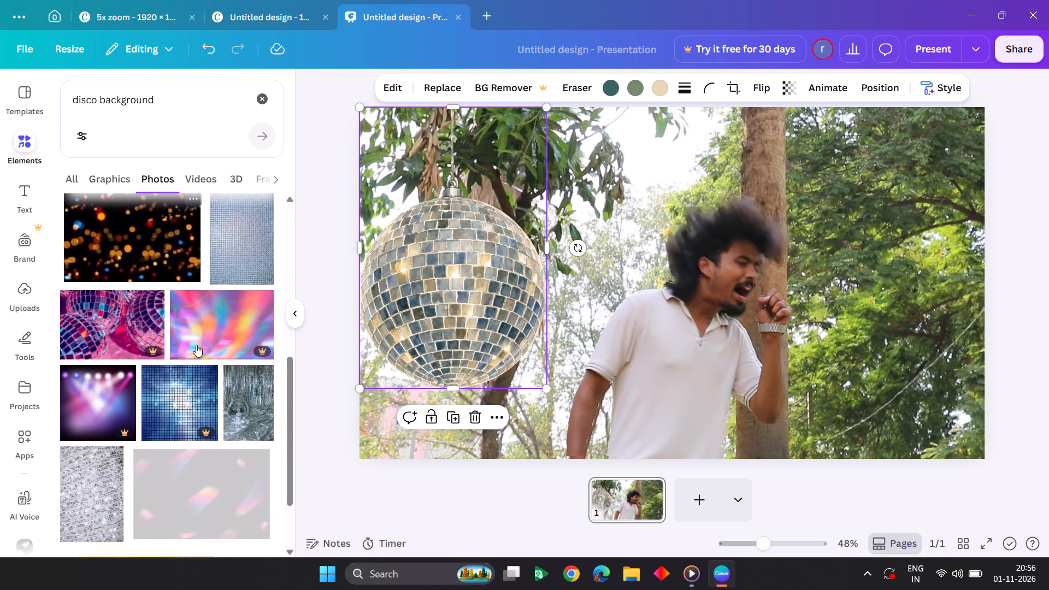
{"action": "scroll", "coordinate": [196, 345], "scroll_direction": "down", "scroll_amount": 2}
{"action": "scroll", "coordinate": [196, 345], "scroll_direction": "up", "scroll_amount": 2}
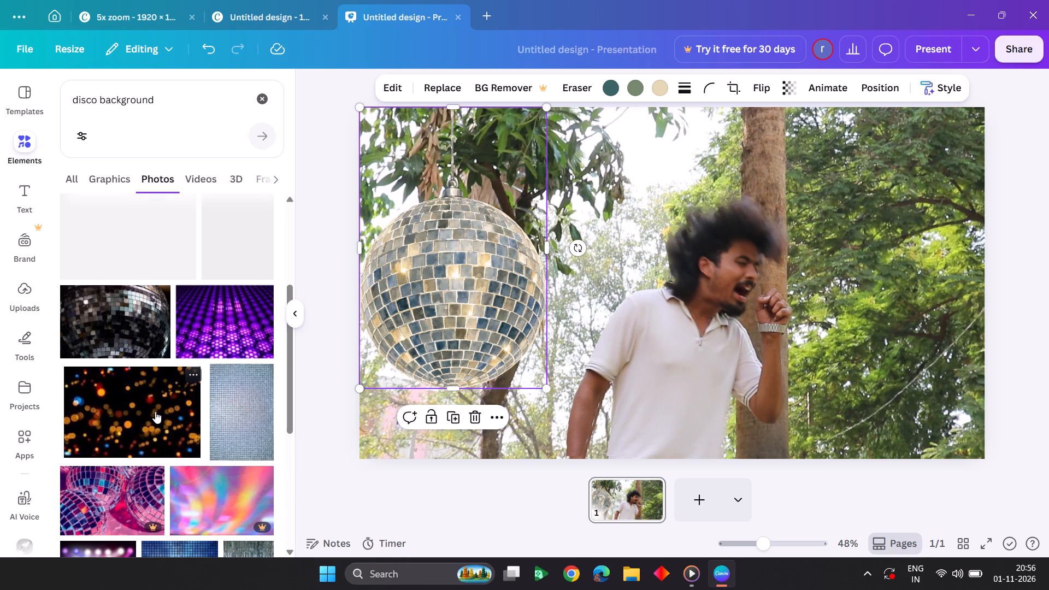
{"action": "scroll", "coordinate": [155, 410], "scroll_direction": "up", "scroll_amount": 1}
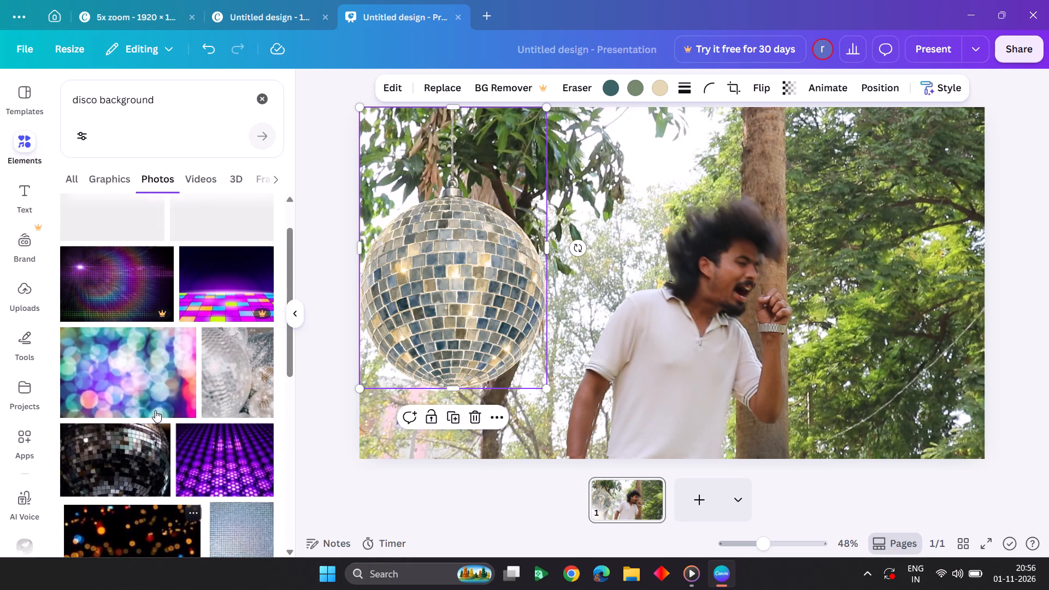
{"action": "scroll", "coordinate": [155, 410], "scroll_direction": "up", "scroll_amount": 1}
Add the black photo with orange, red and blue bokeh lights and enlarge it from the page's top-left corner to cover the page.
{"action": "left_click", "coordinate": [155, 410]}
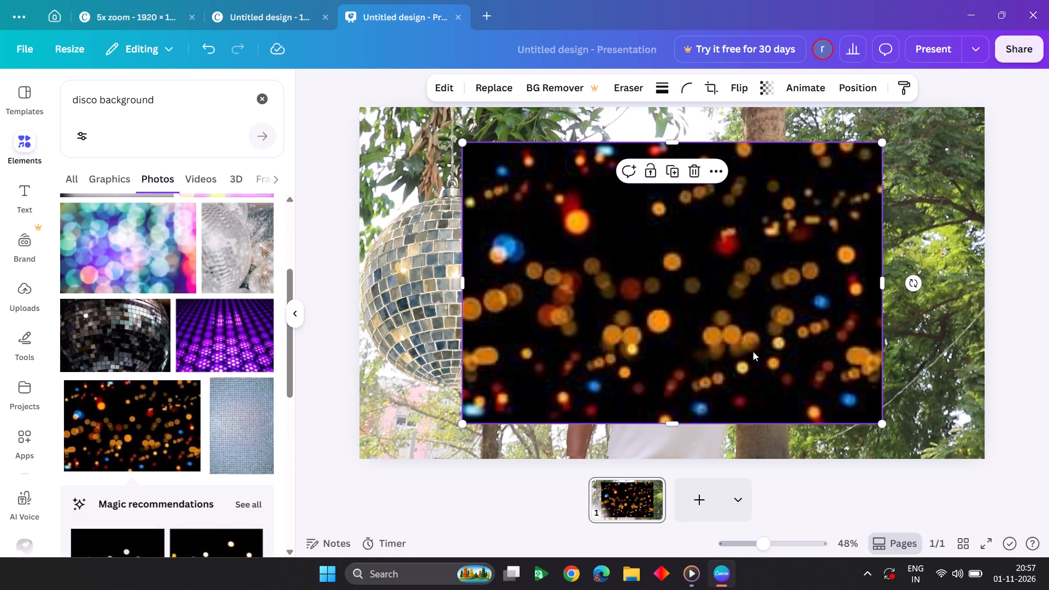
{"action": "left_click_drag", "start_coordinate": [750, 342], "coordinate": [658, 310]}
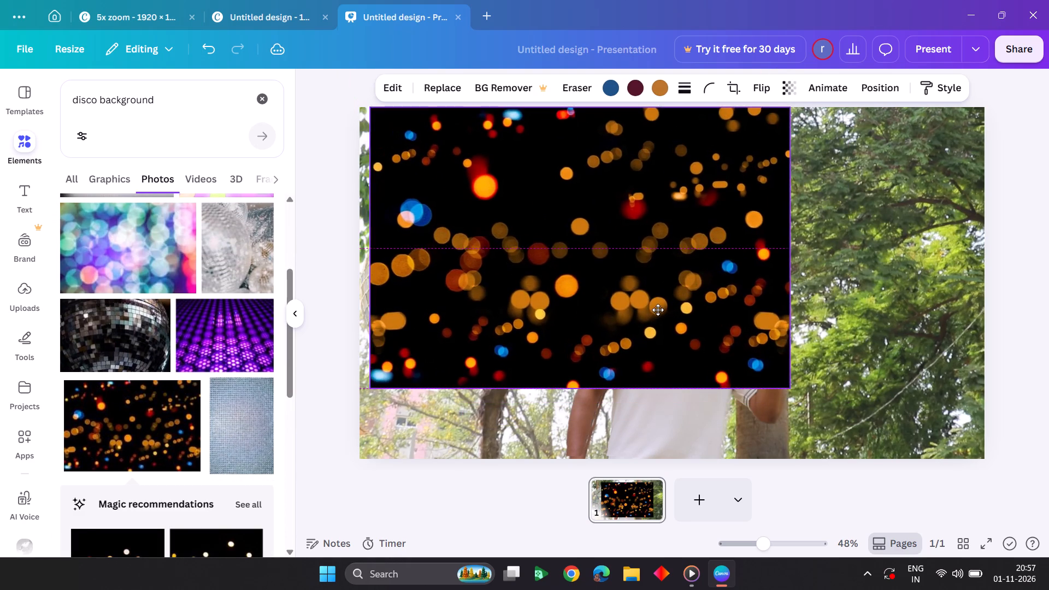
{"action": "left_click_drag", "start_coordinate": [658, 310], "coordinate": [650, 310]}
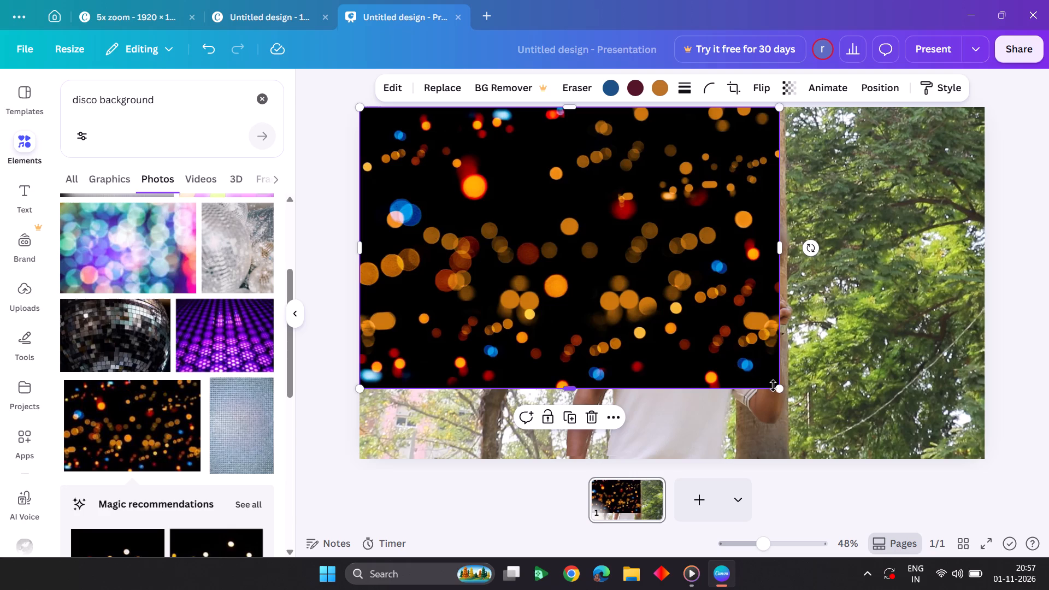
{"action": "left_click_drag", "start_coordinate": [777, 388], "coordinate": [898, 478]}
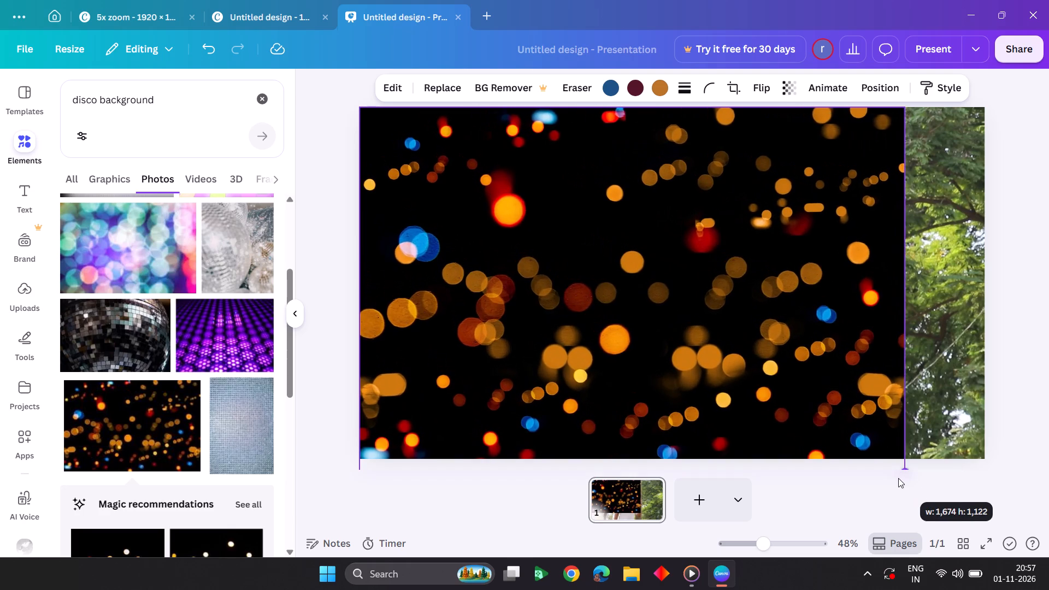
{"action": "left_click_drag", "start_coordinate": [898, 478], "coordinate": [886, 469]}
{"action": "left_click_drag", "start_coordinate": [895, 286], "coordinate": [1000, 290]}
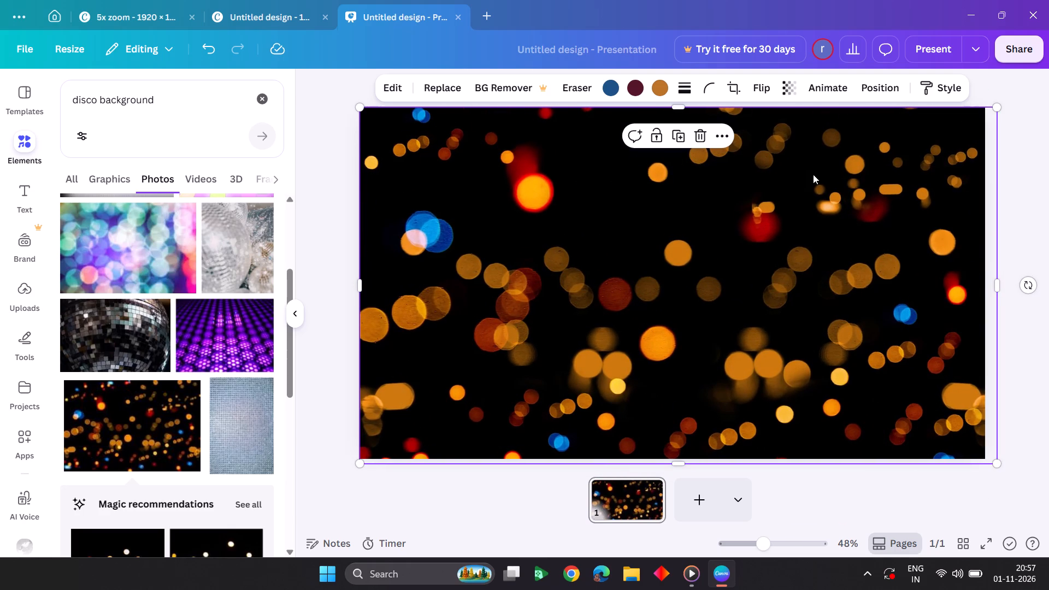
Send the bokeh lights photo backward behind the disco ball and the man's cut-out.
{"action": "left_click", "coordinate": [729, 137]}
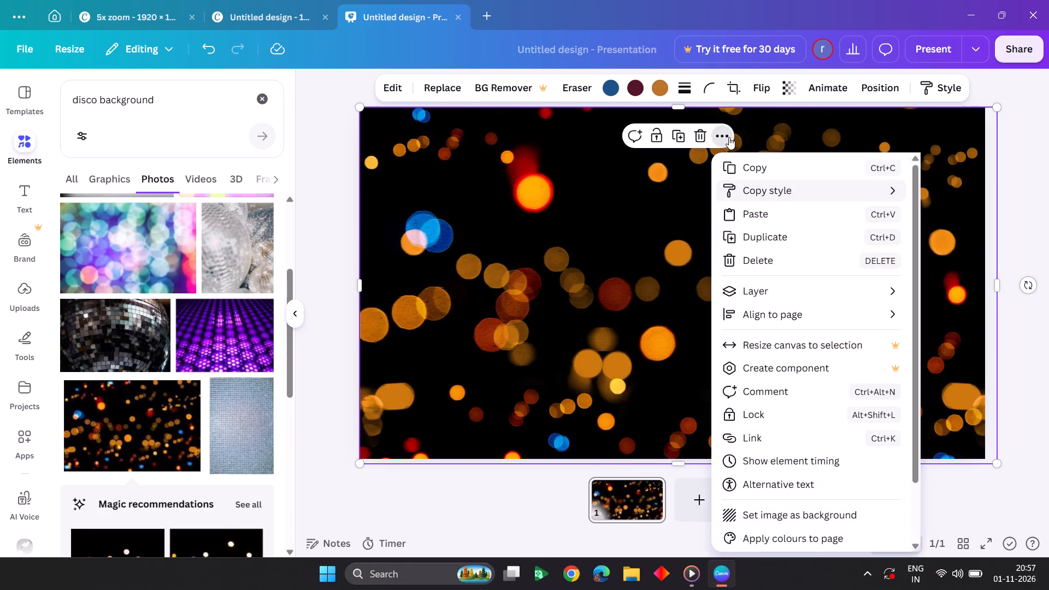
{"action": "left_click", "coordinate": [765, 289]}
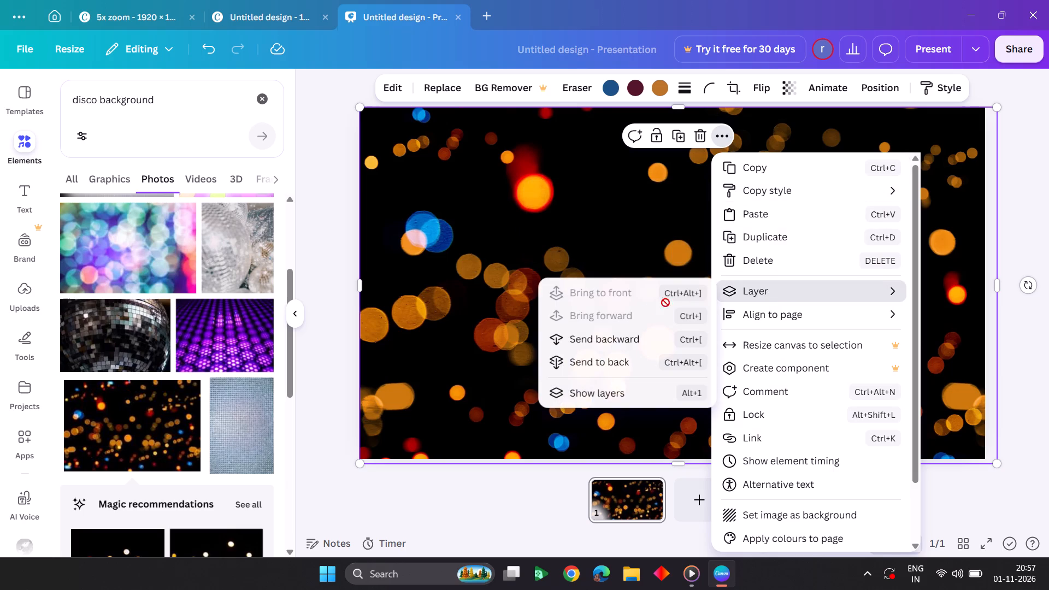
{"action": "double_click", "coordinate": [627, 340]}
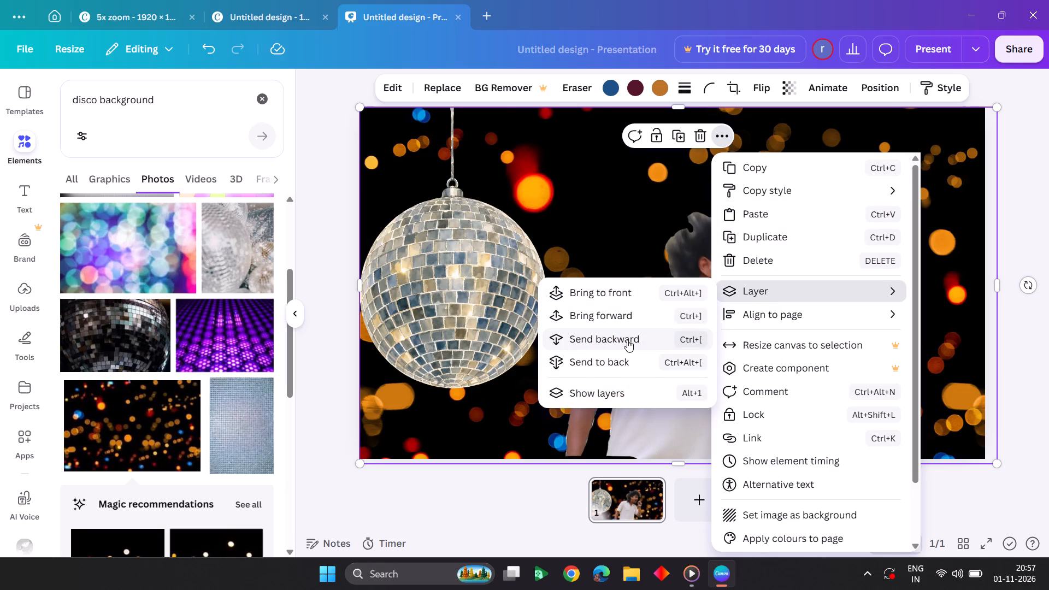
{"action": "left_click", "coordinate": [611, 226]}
Move the man's cut-out slightly down and to the left, and open its image editing options.
{"action": "left_click_drag", "start_coordinate": [719, 281], "coordinate": [703, 299]}
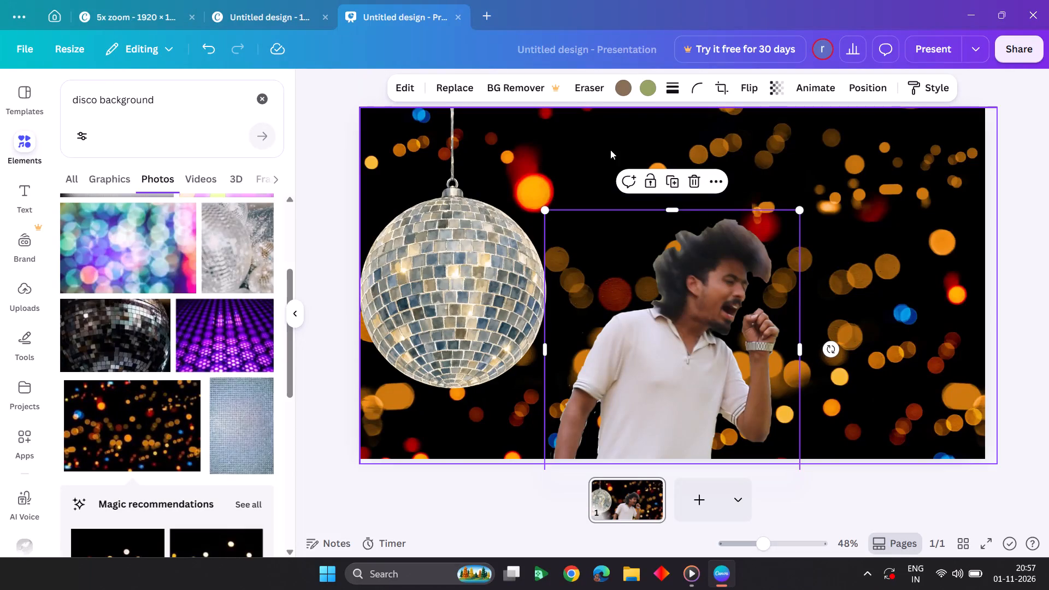
{"action": "left_click", "coordinate": [405, 85]}
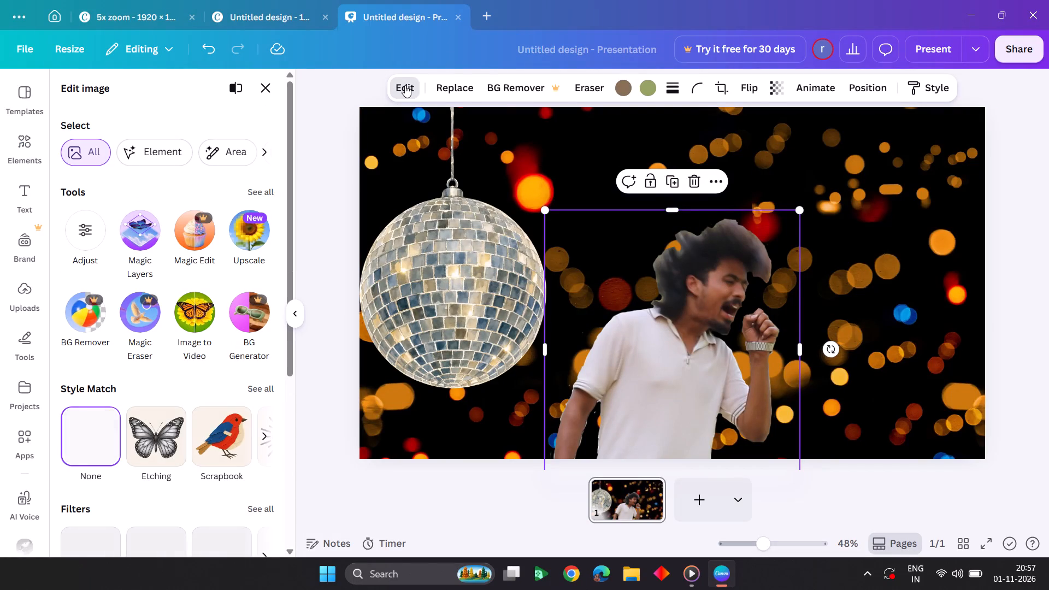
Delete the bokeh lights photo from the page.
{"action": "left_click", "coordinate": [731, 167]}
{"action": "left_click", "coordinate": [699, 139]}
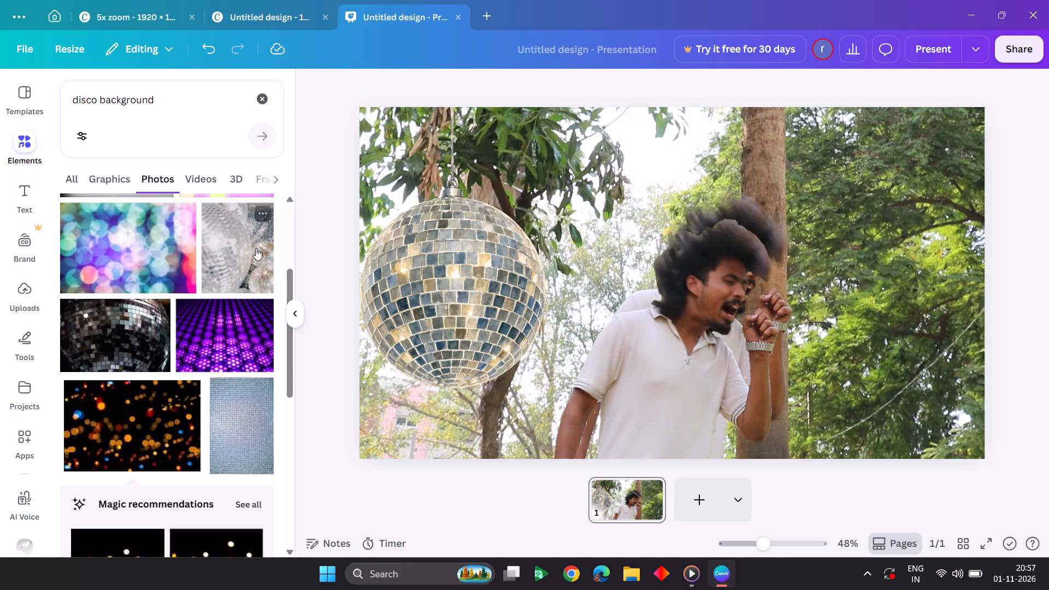
Search the graphics elements for "white gradient" instead of disco backgrounds.
{"action": "scroll", "coordinate": [200, 321], "scroll_direction": "down", "scroll_amount": 1}
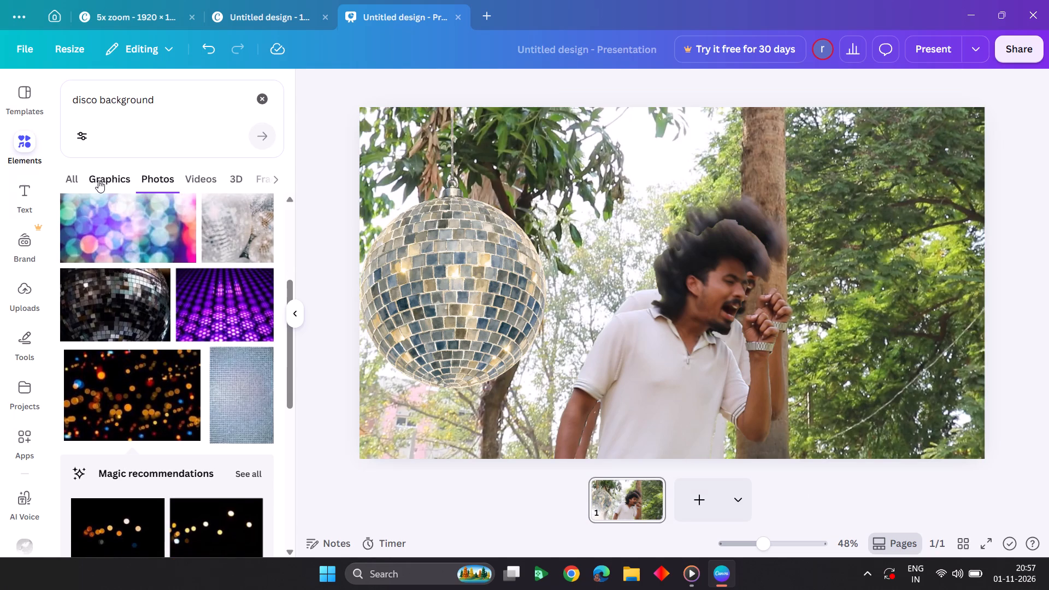
{"action": "left_click", "coordinate": [102, 177]}
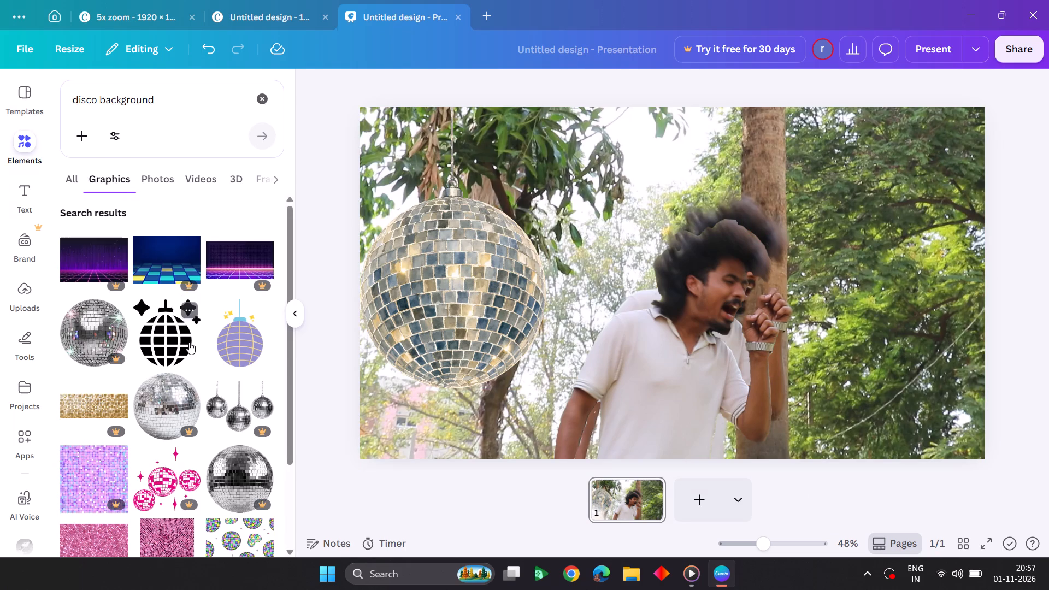
{"action": "left_click", "coordinate": [181, 97]}
{"action": "key", "text": "BackSpace"}
{"action": "key", "text": "BackSpace"}
{"action": "key", "text": "BackSpace"}
{"action": "key", "text": "BackSpace"}
{"action": "key", "text": "BackSpace"}
{"action": "key", "text": "BackSpace"}
{"action": "key", "text": "BackSpace"}
{"action": "key", "text": "BackSpace"}
{"action": "key", "text": "BackSpace"}
{"action": "key", "text": "BackSpace"}
{"action": "key", "text": "BackSpace"}
{"action": "key", "text": "BackSpace"}
{"action": "key", "text": "BackSpace"}
{"action": "key", "text": "BackSpace"}
{"action": "key", "text": "BackSpace"}
{"action": "key", "text": "BackSpace"}
{"action": "key", "text": "BackSpace"}
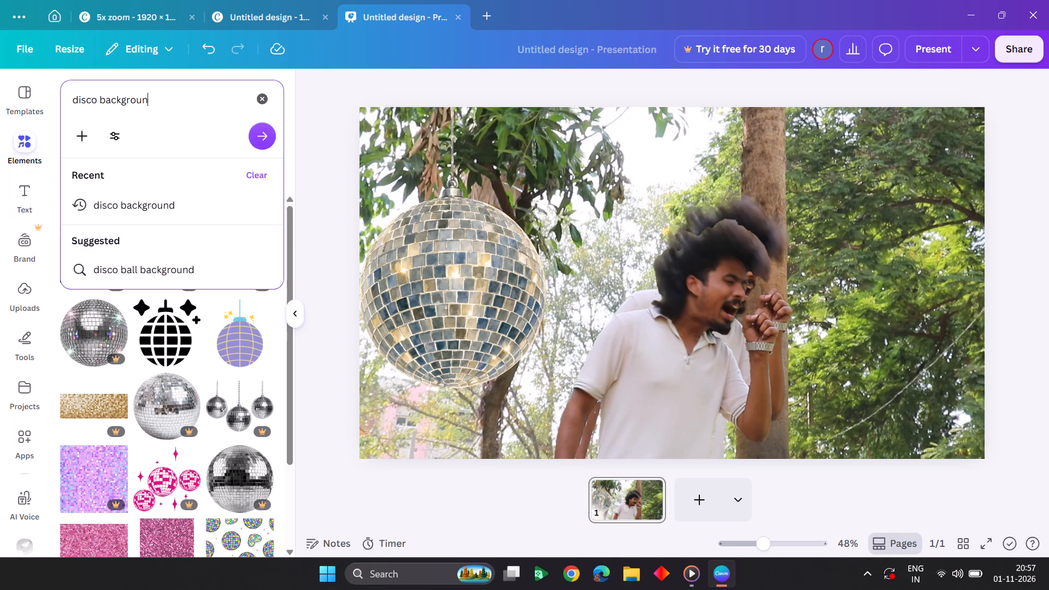
{"action": "key", "text": "BackSpace"}
{"action": "key", "text": "BackSpace"}
{"action": "key", "text": "BackSpace"}
{"action": "key", "text": "BackSpace"}
{"action": "key", "text": "BackSpace"}
{"action": "key", "text": "BackSpace"}
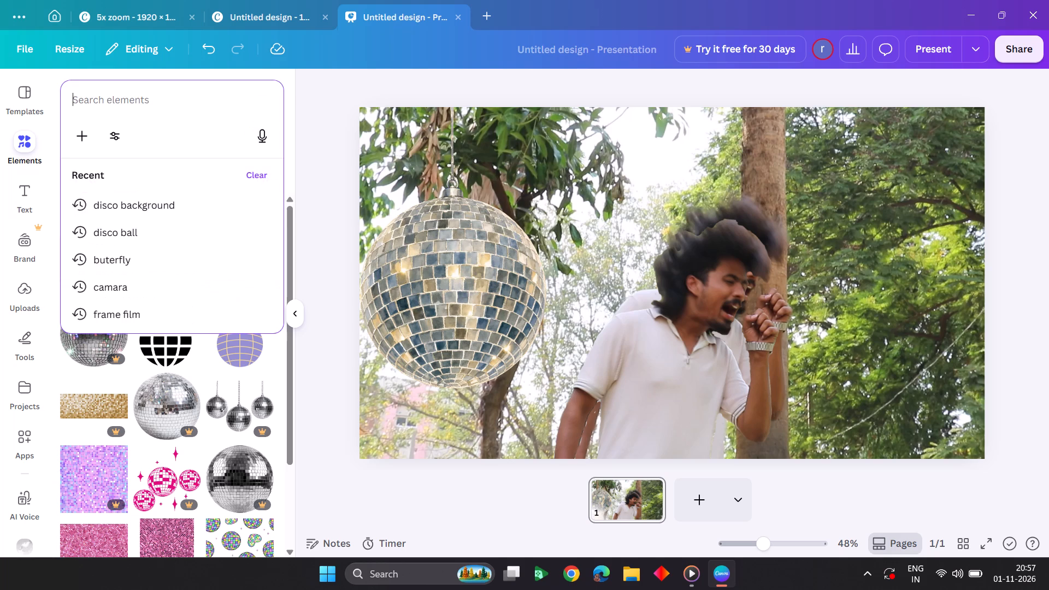
{"action": "type", "text": "white"}
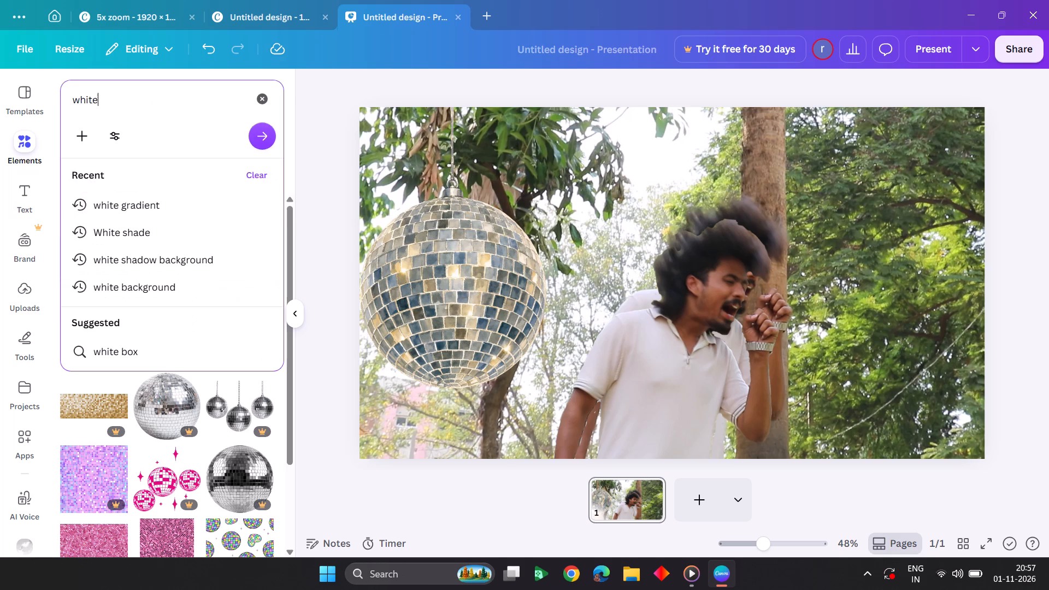
{"action": "key", "text": "space"}
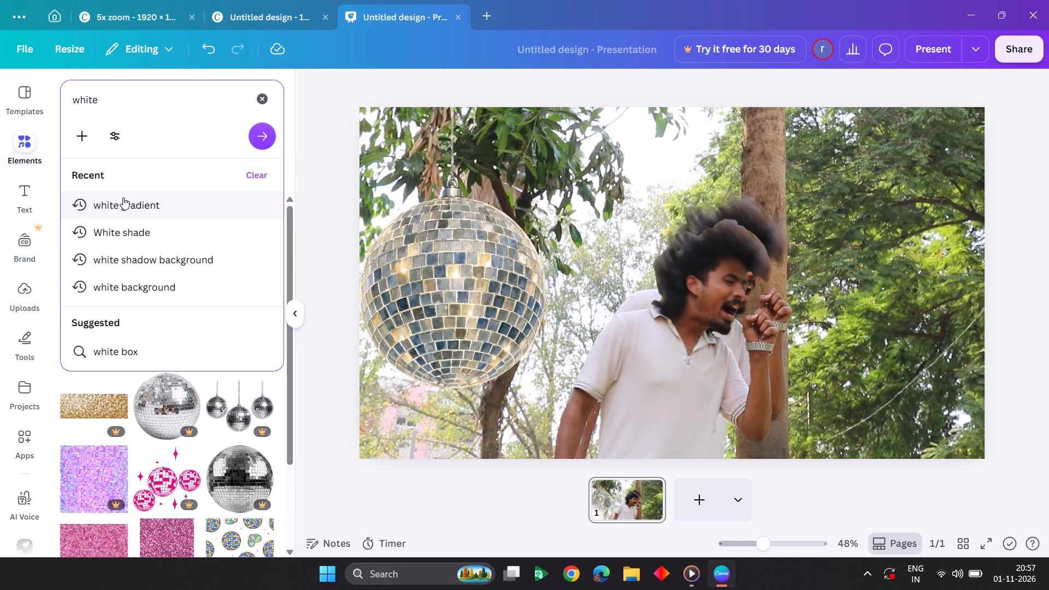
{"action": "left_click", "coordinate": [125, 204]}
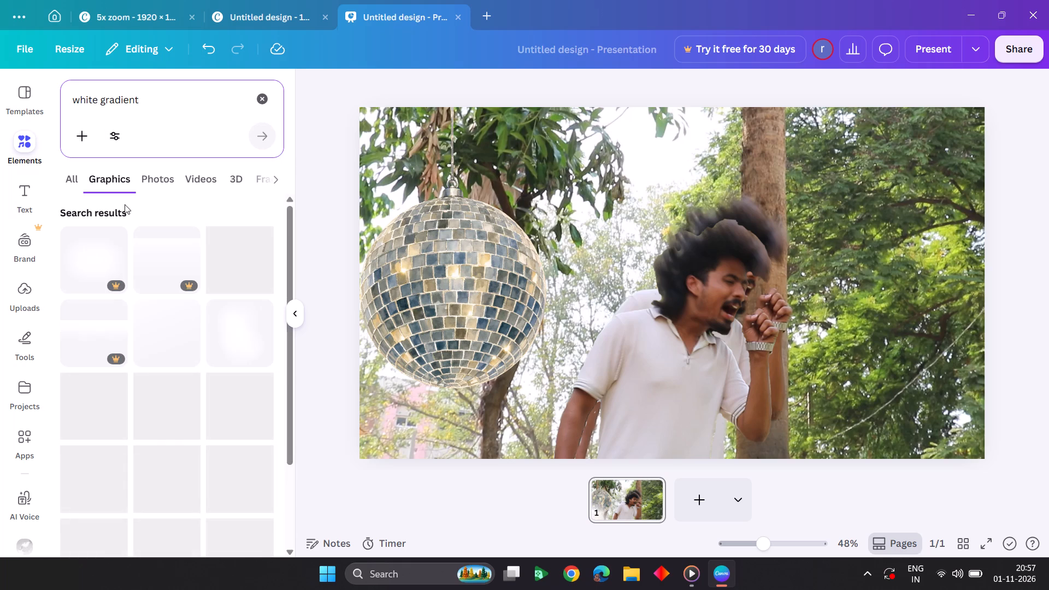
Add the wide light-grey radial gradient with a white centre and enlarge it to about 1,950 by 1,090, covering the page.
{"action": "scroll", "coordinate": [185, 325], "scroll_direction": "down", "scroll_amount": 2}
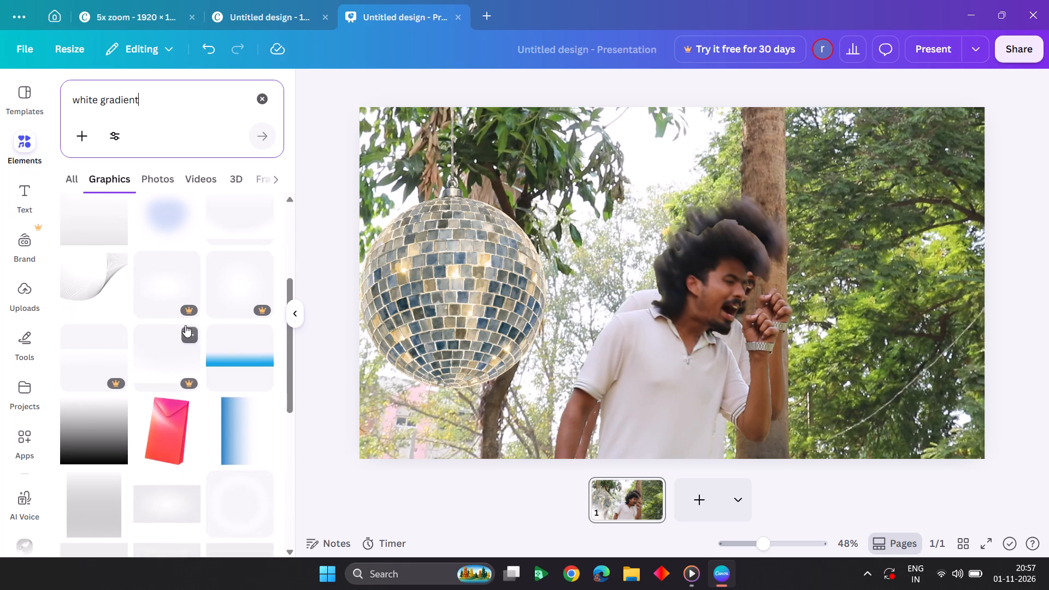
{"action": "scroll", "coordinate": [208, 452], "scroll_direction": "down", "scroll_amount": 2}
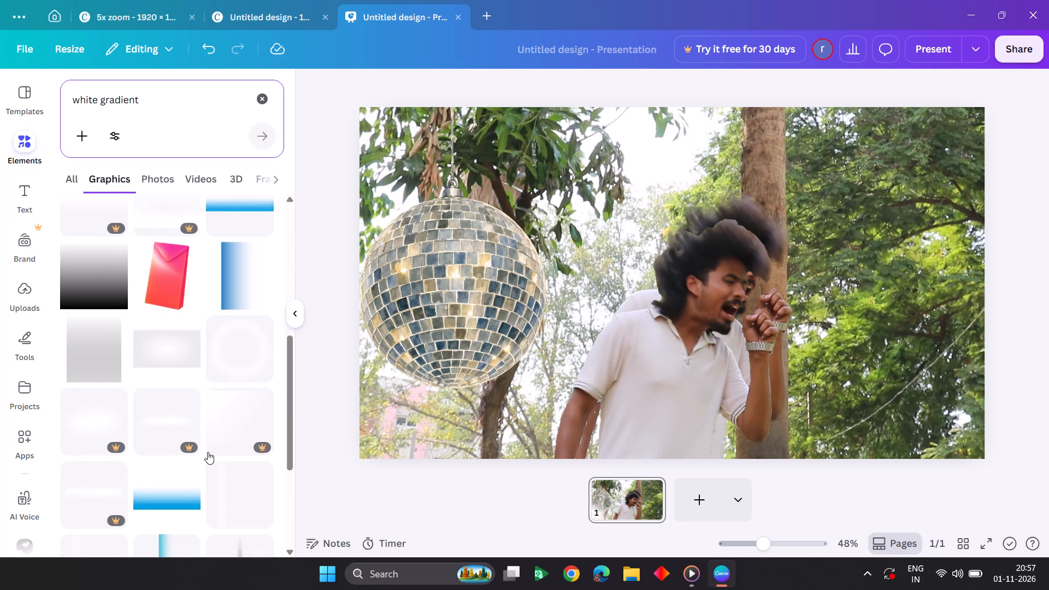
{"action": "scroll", "coordinate": [208, 452], "scroll_direction": "down", "scroll_amount": 1}
{"action": "left_click", "coordinate": [175, 328]}
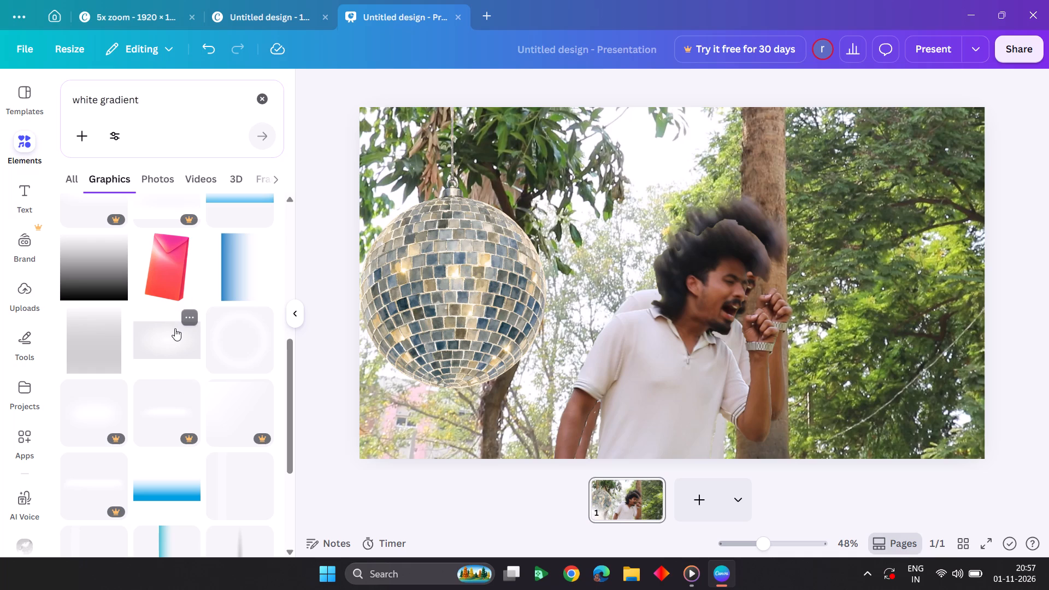
{"action": "left_click_drag", "start_coordinate": [659, 298], "coordinate": [594, 263]}
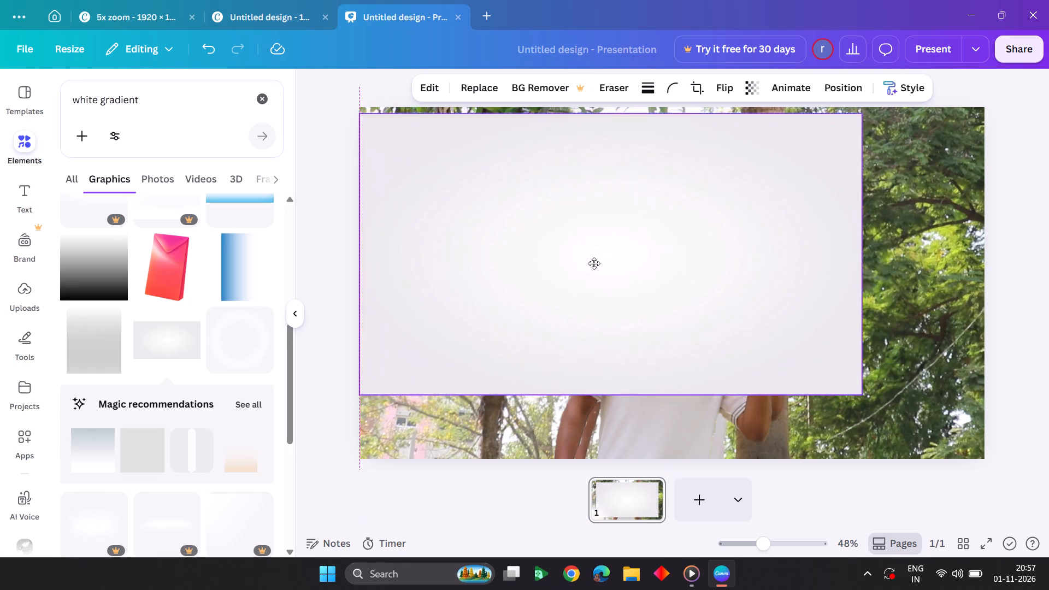
{"action": "left_click_drag", "start_coordinate": [594, 263], "coordinate": [599, 259]}
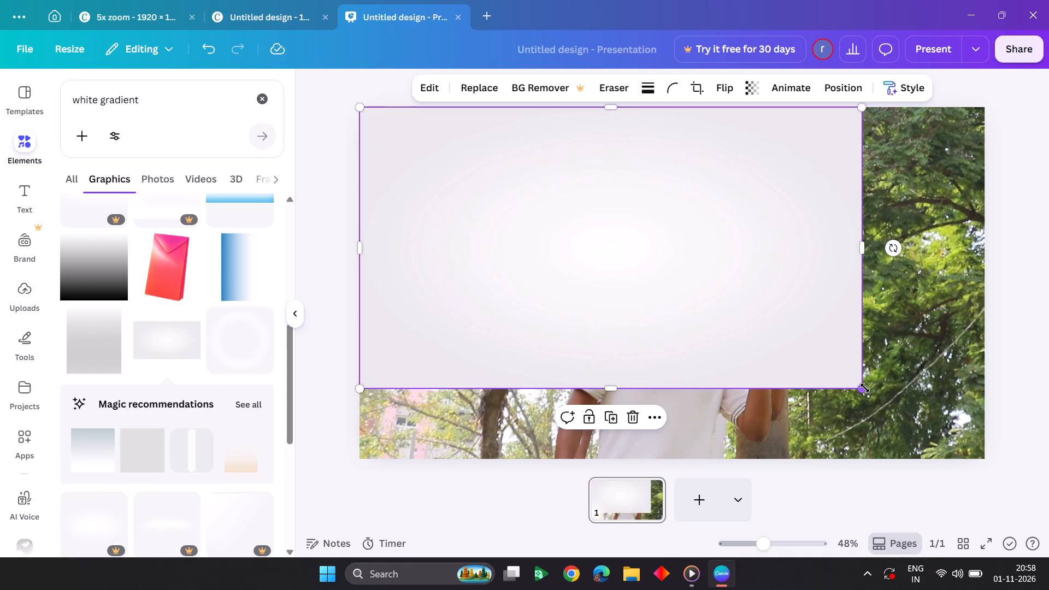
{"action": "left_click_drag", "start_coordinate": [865, 388], "coordinate": [987, 479]}
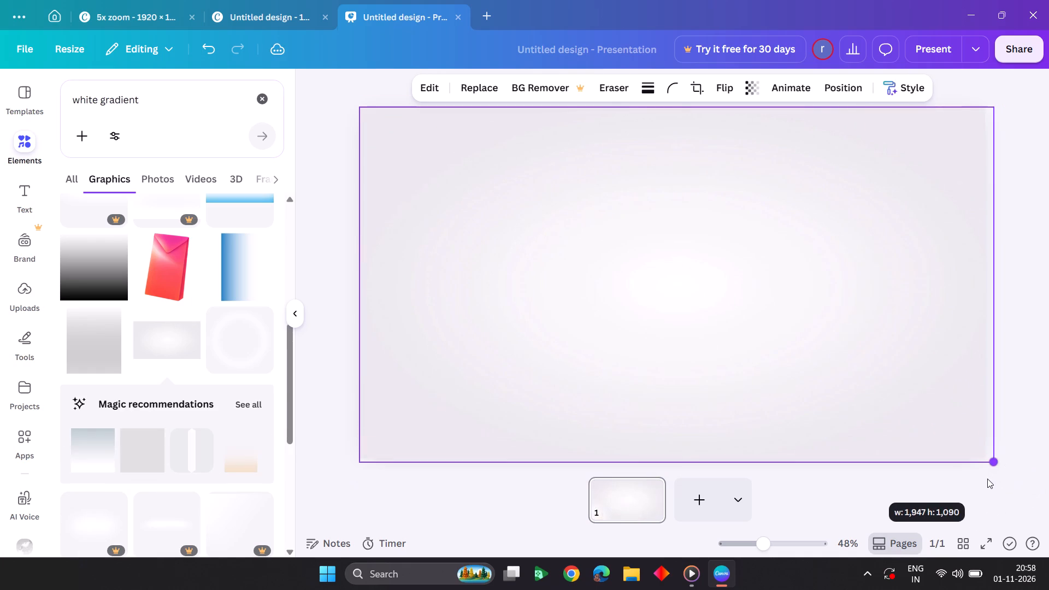
{"action": "left_click_drag", "start_coordinate": [987, 479], "coordinate": [989, 480]}
Send the white gradient backward two levels, behind the disco ball and the man's cut-out.
{"action": "left_click", "coordinate": [720, 137]}
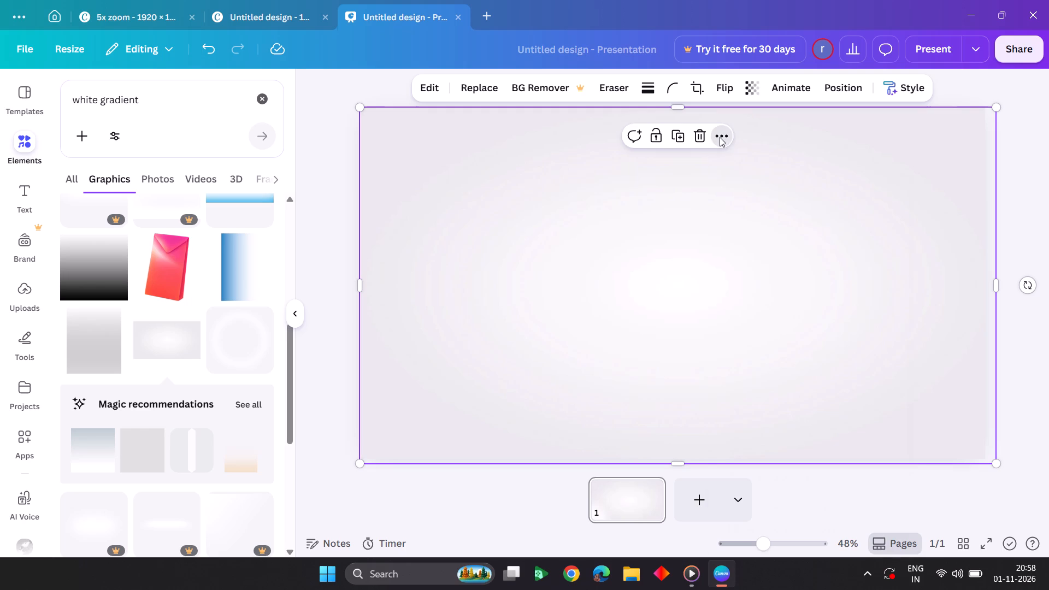
{"action": "left_click", "coordinate": [768, 287]}
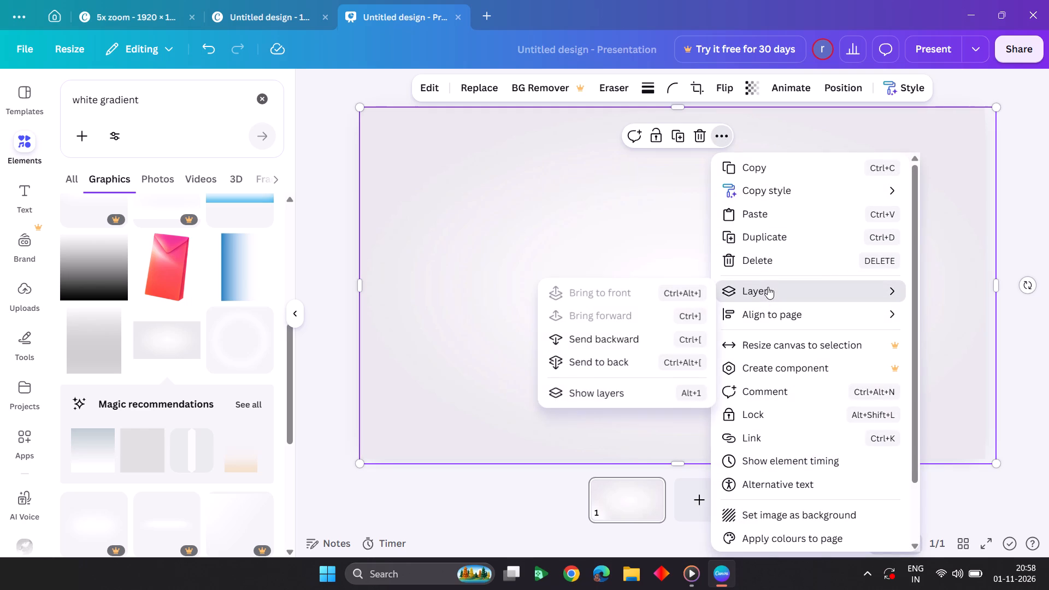
{"action": "double_click", "coordinate": [598, 342]}
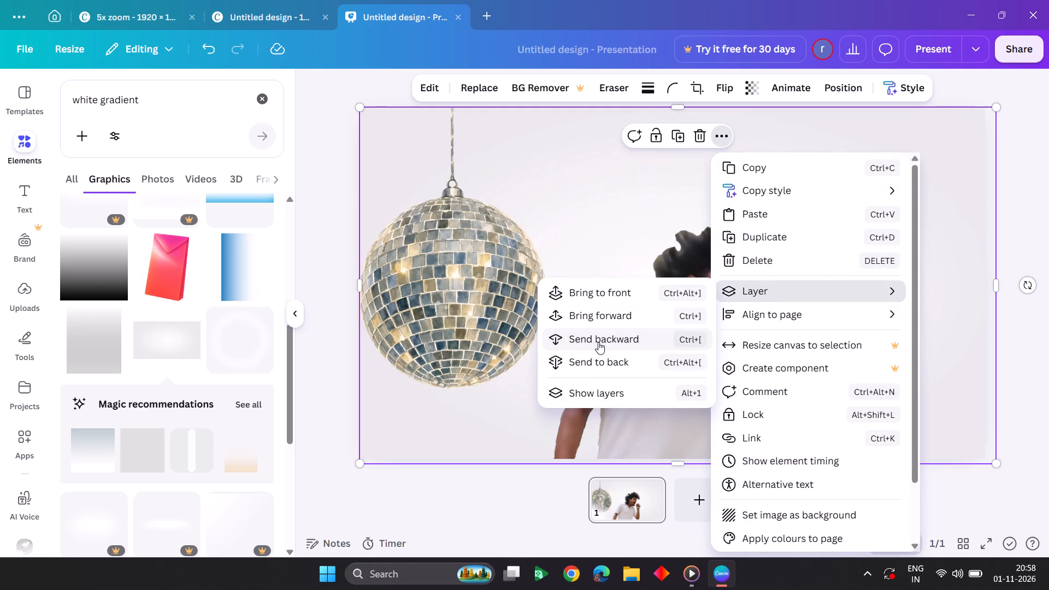
{"action": "left_click", "coordinate": [603, 240]}
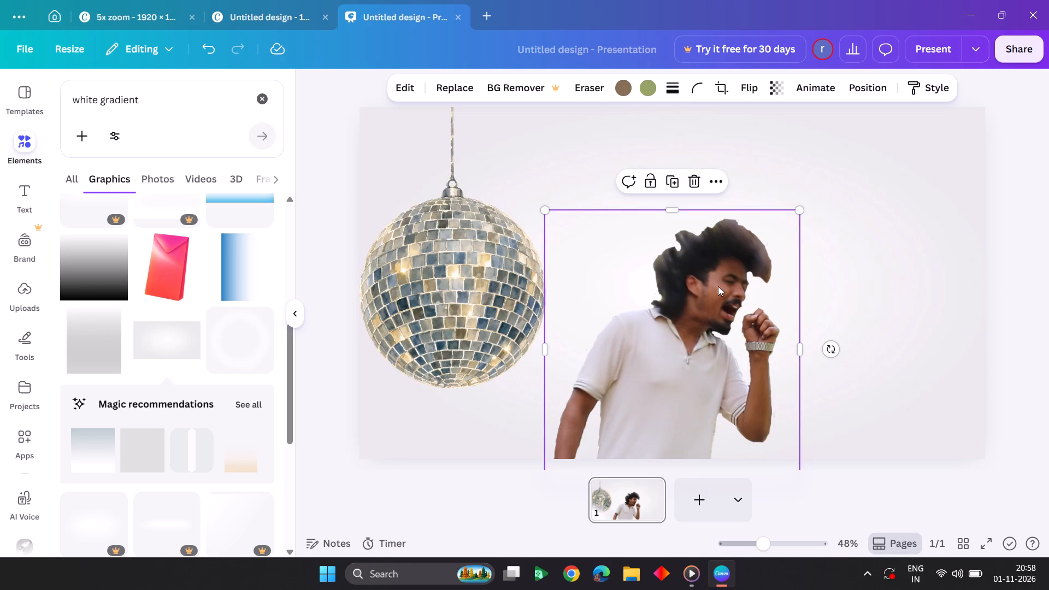
Adjust the lighting of the man's cut-out to brightness 24, contrast 23, whites 14 and blacks 29.
{"action": "left_click", "coordinate": [403, 93]}
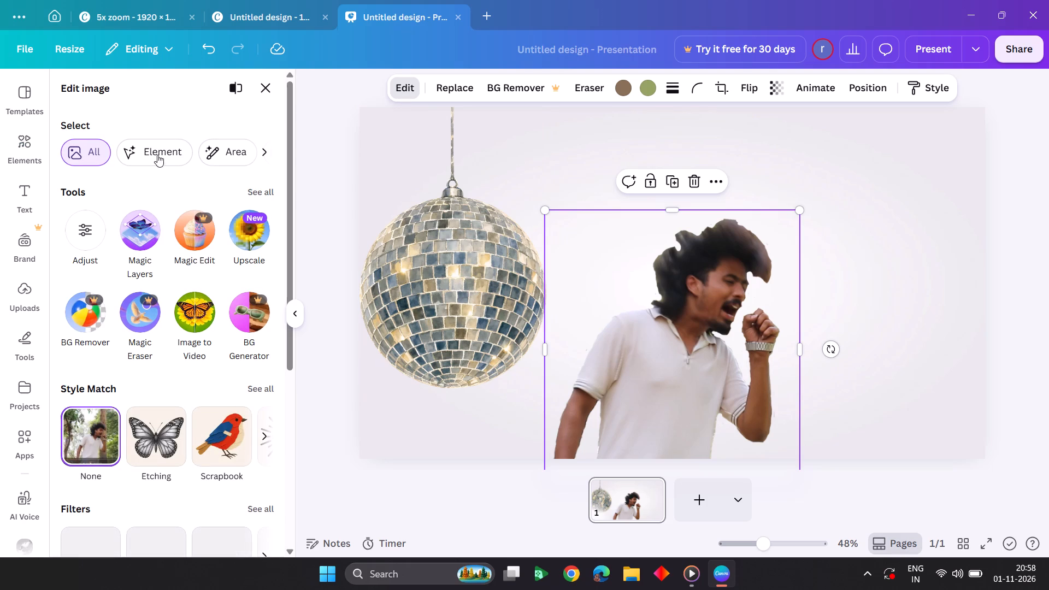
{"action": "left_click", "coordinate": [87, 235]}
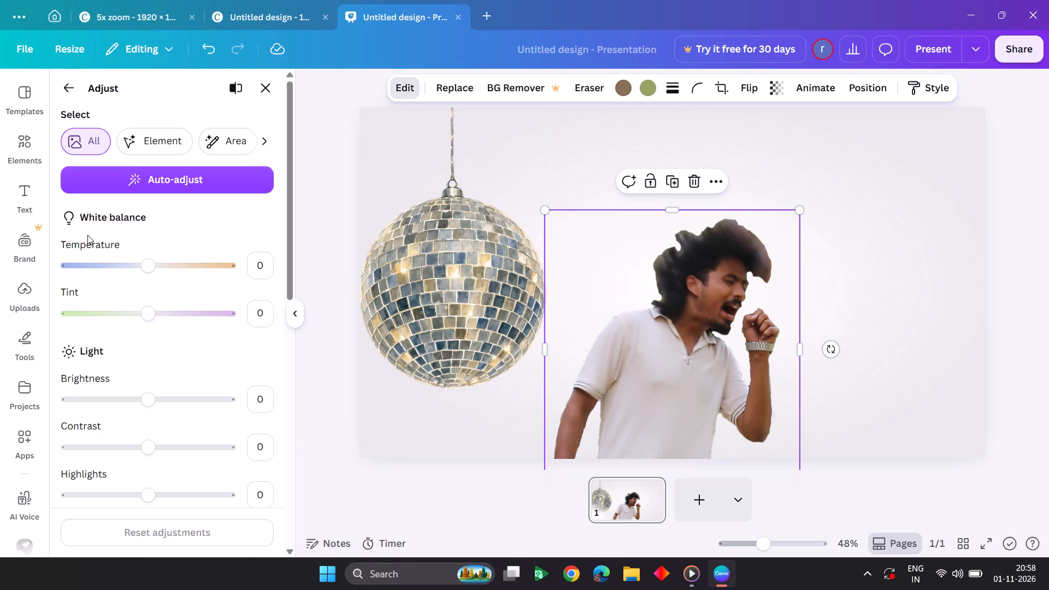
{"action": "scroll", "coordinate": [171, 426], "scroll_direction": "down", "scroll_amount": 1}
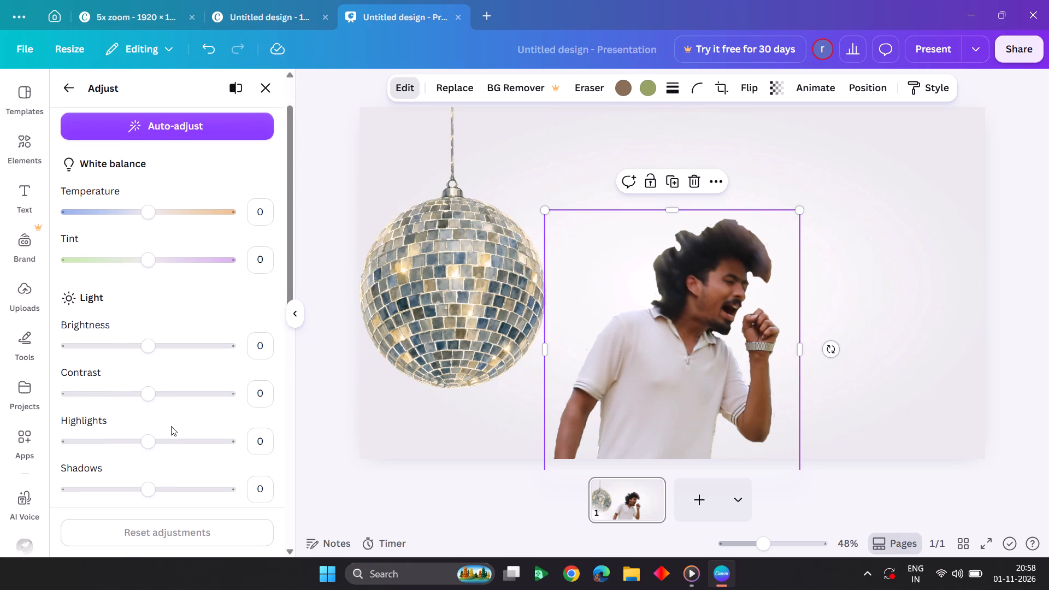
{"action": "scroll", "coordinate": [171, 426], "scroll_direction": "down", "scroll_amount": 1}
{"action": "left_click_drag", "start_coordinate": [149, 347], "coordinate": [184, 350]}
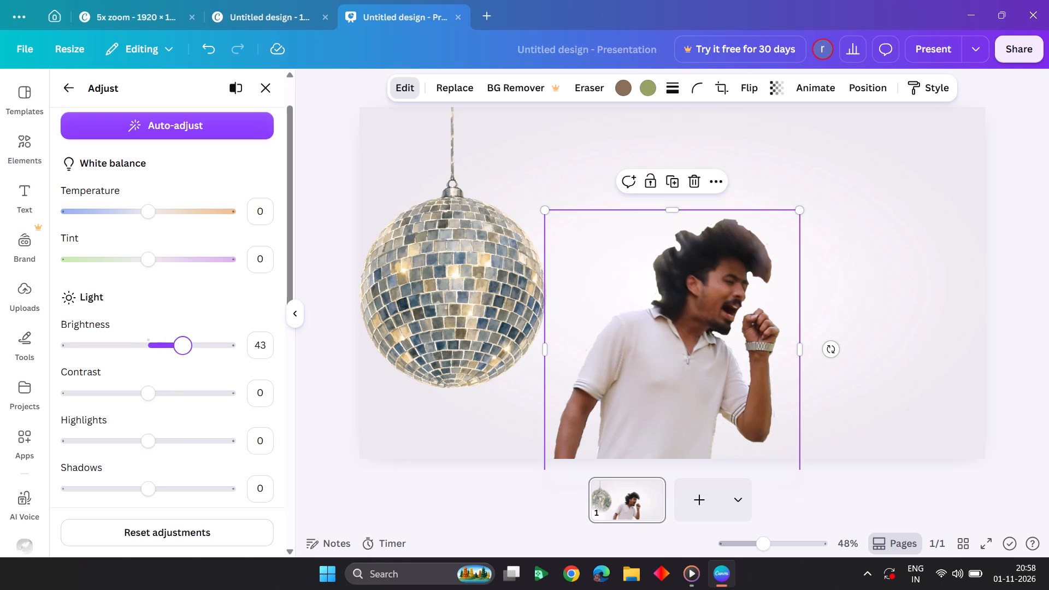
{"action": "left_click_drag", "start_coordinate": [184, 350], "coordinate": [168, 347]}
{"action": "left_click_drag", "start_coordinate": [168, 347], "coordinate": [168, 346]}
{"action": "left_click_drag", "start_coordinate": [149, 393], "coordinate": [167, 401]}
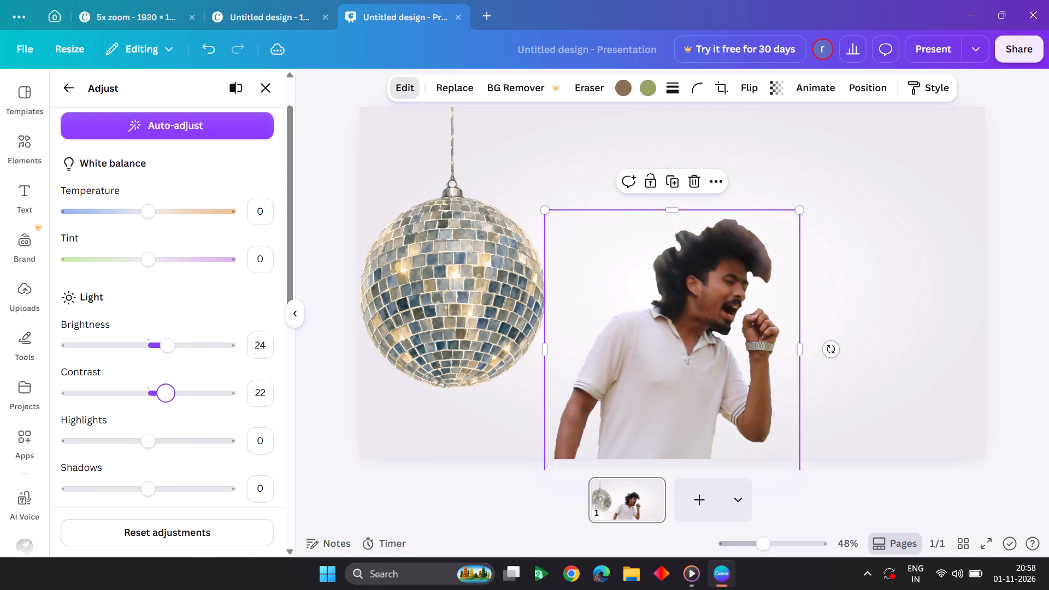
{"action": "scroll", "coordinate": [174, 424], "scroll_direction": "down", "scroll_amount": 2}
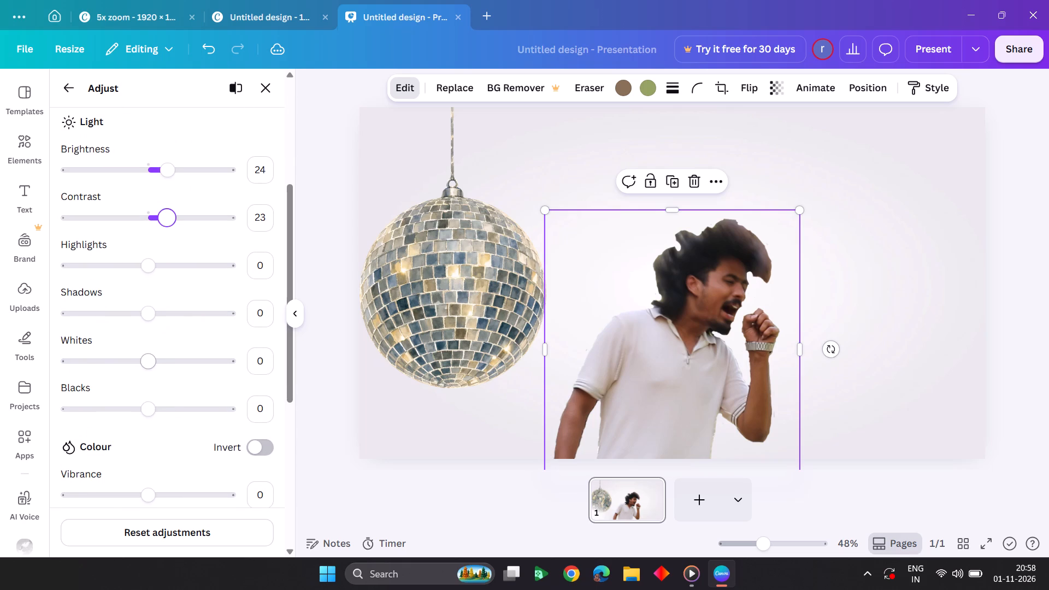
{"action": "left_click_drag", "start_coordinate": [152, 365], "coordinate": [160, 365]}
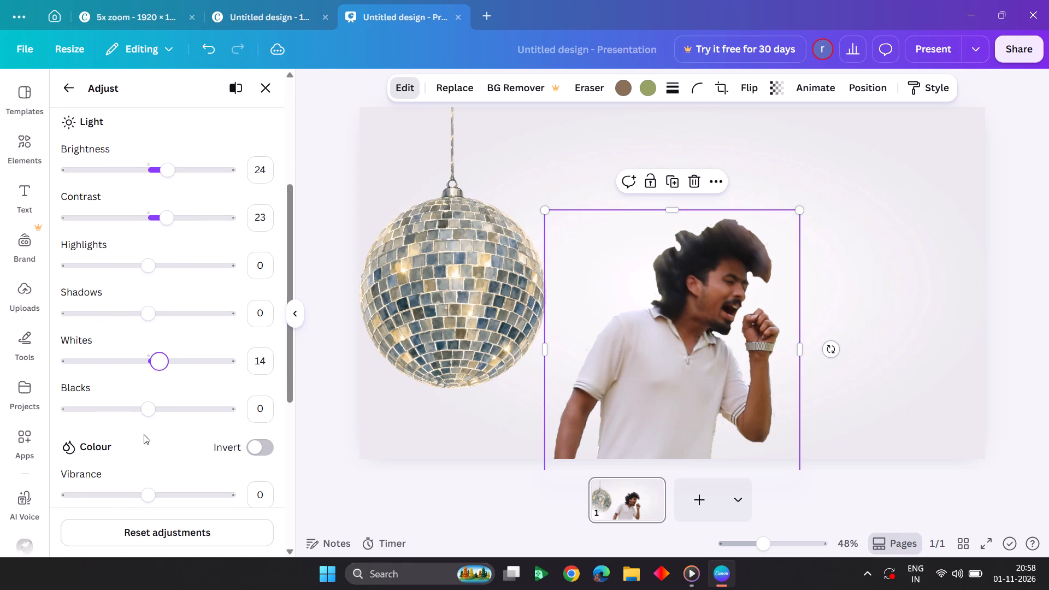
{"action": "left_click_drag", "start_coordinate": [152, 415], "coordinate": [172, 418]}
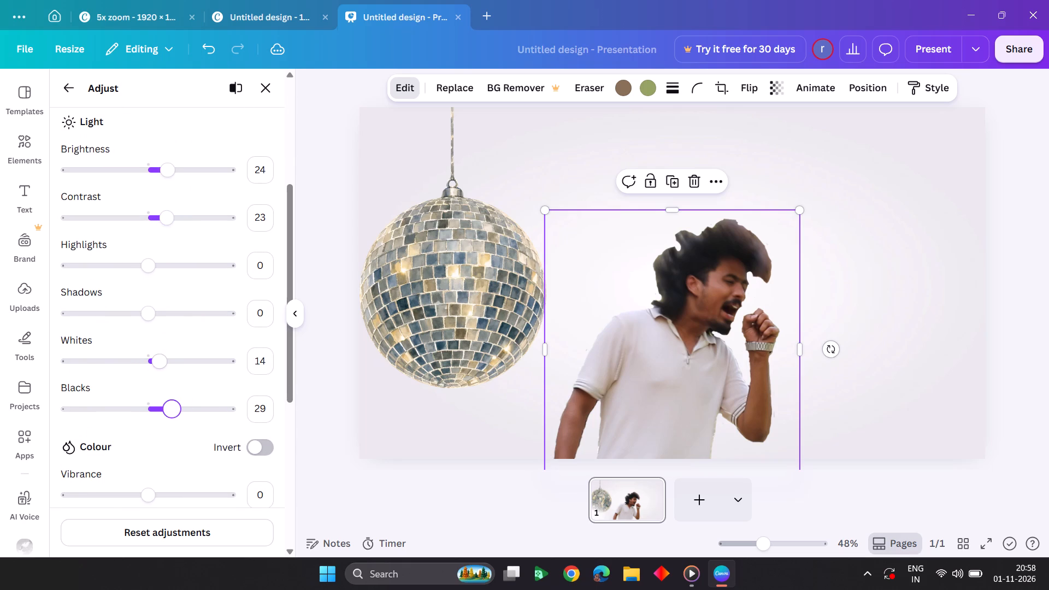
Set the sharpness of the man's cut-out to 46 and raise its clarity as well.
{"action": "scroll", "coordinate": [173, 364], "scroll_direction": "down", "scroll_amount": 4}
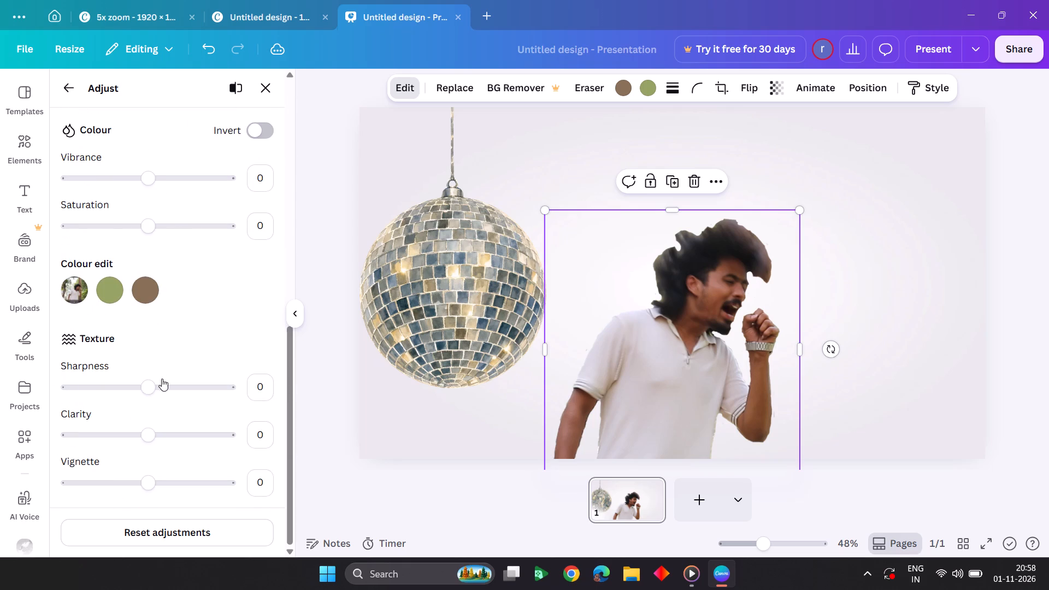
{"action": "left_click_drag", "start_coordinate": [156, 387], "coordinate": [186, 390]}
{"action": "left_click_drag", "start_coordinate": [148, 433], "coordinate": [179, 443]}
{"action": "scroll", "coordinate": [179, 443], "scroll_direction": "up", "scroll_amount": 8}
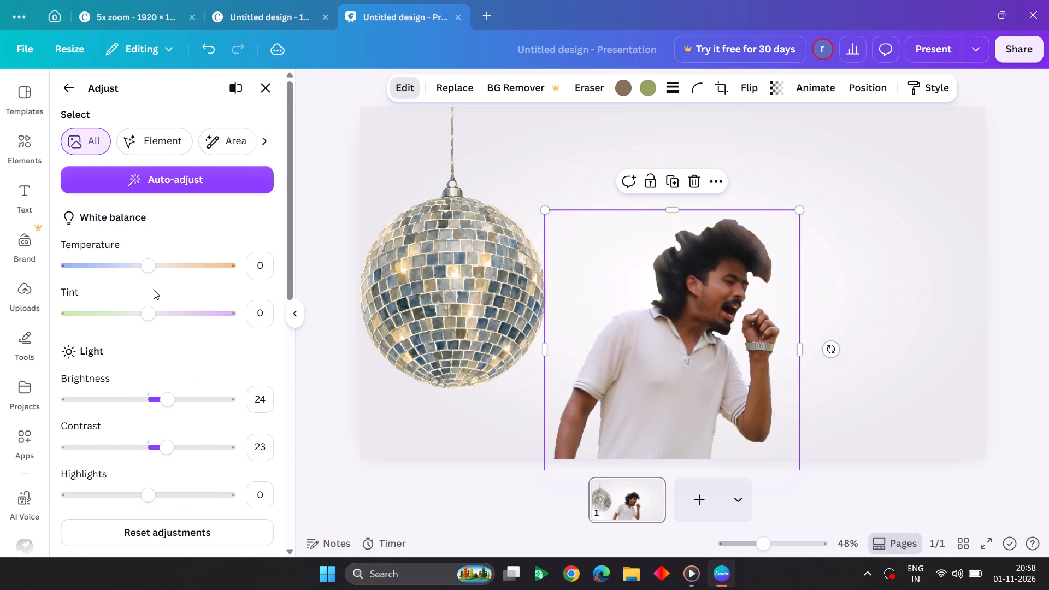
{"action": "scroll", "coordinate": [177, 365], "scroll_direction": "down", "scroll_amount": 1}
{"action": "left_click", "coordinate": [350, 437]}
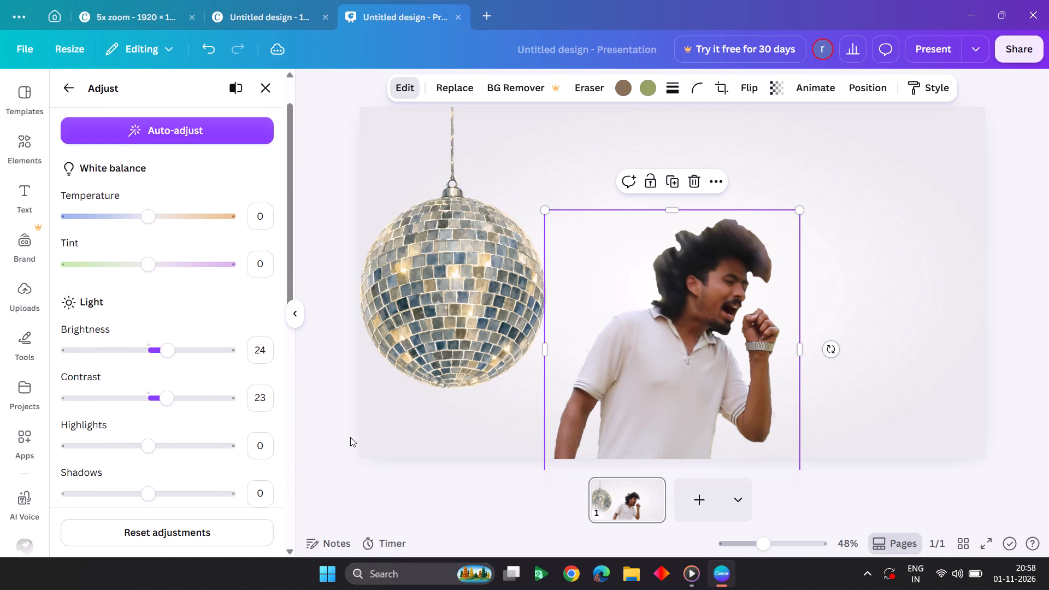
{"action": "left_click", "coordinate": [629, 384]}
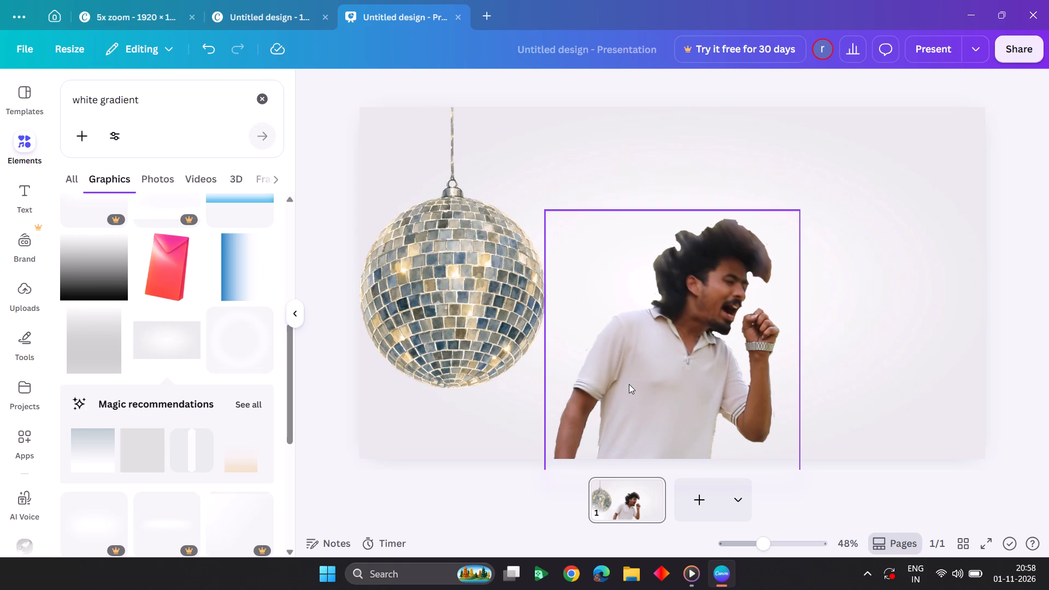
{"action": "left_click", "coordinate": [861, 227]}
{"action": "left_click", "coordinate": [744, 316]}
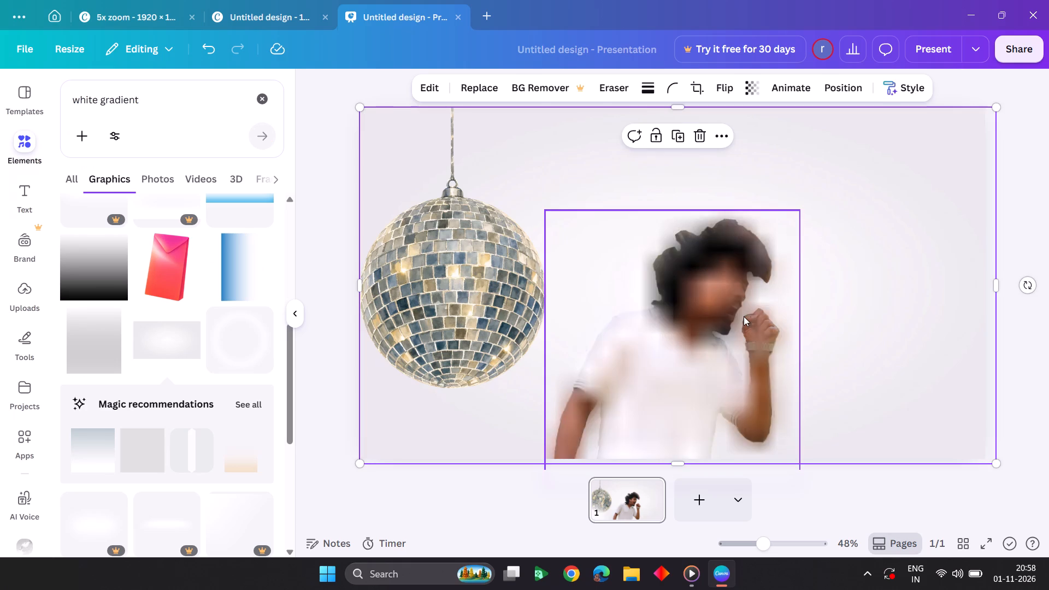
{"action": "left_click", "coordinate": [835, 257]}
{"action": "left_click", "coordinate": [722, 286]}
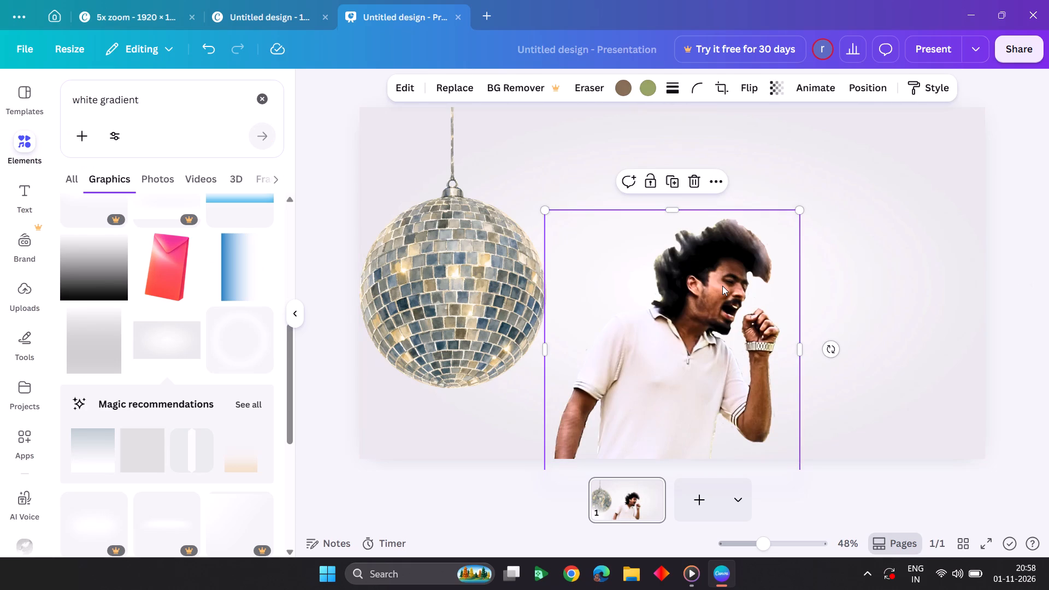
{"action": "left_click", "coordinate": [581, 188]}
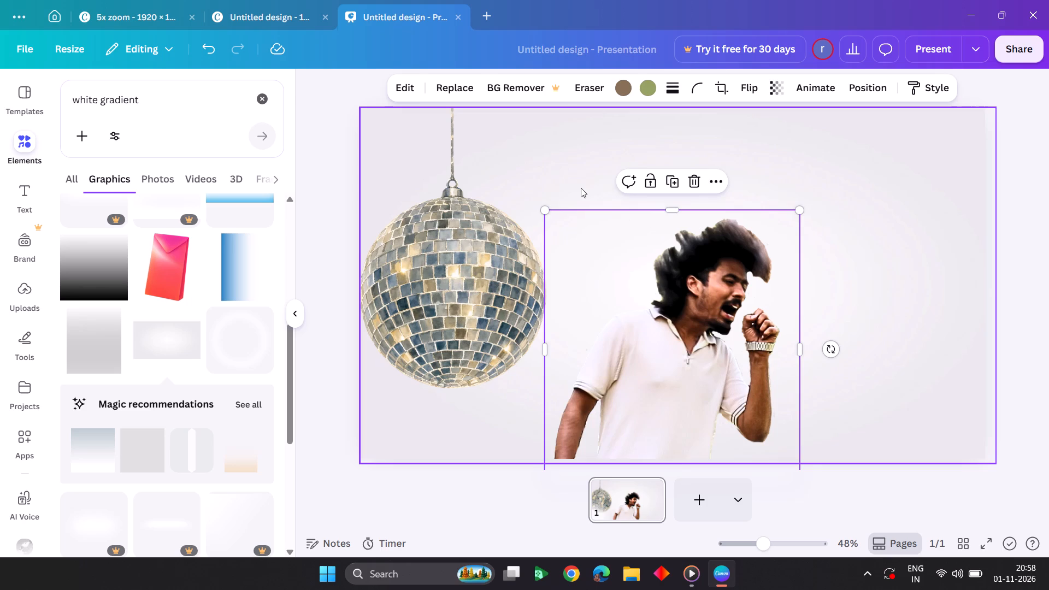
Shrink the disco ball to about two-thirds of its size, keeping it hanging in the page's upper-left corner.
{"action": "left_click", "coordinate": [472, 240]}
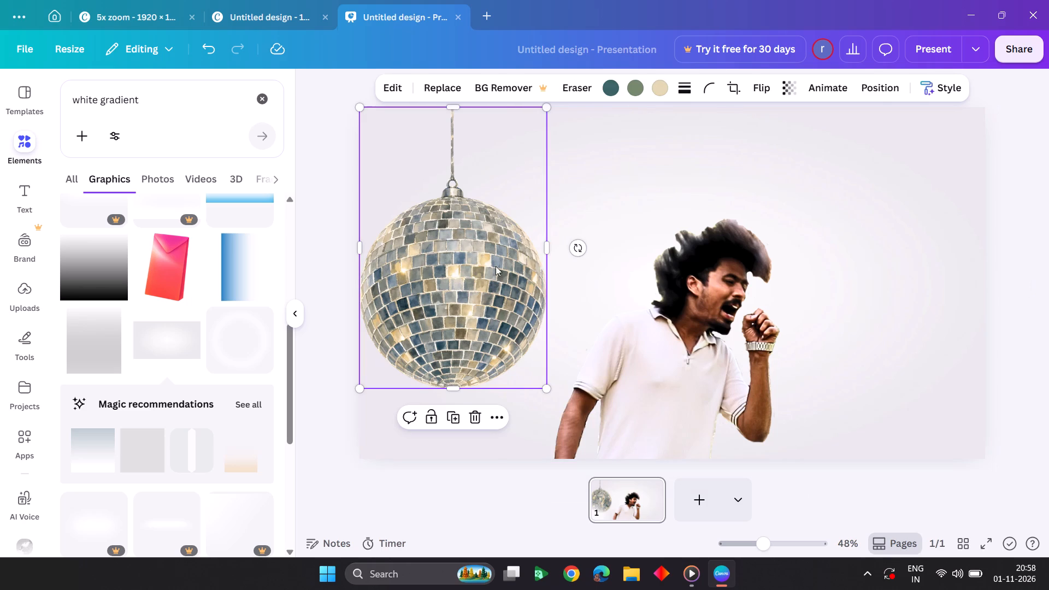
{"action": "left_click_drag", "start_coordinate": [547, 388], "coordinate": [479, 306]}
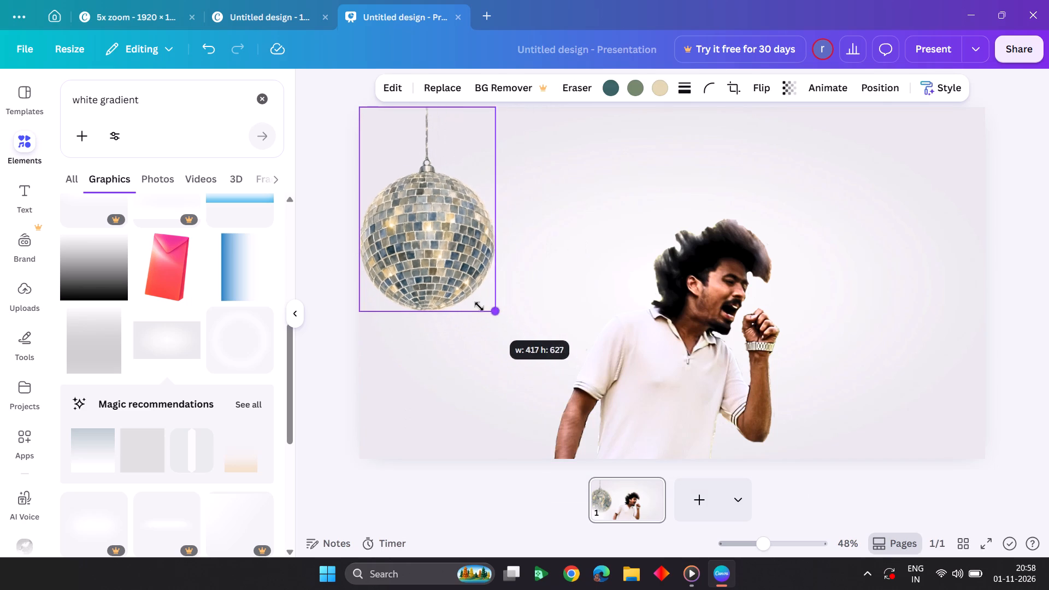
{"action": "left_click_drag", "start_coordinate": [479, 306], "coordinate": [472, 299]}
{"action": "left_click", "coordinate": [422, 241]}
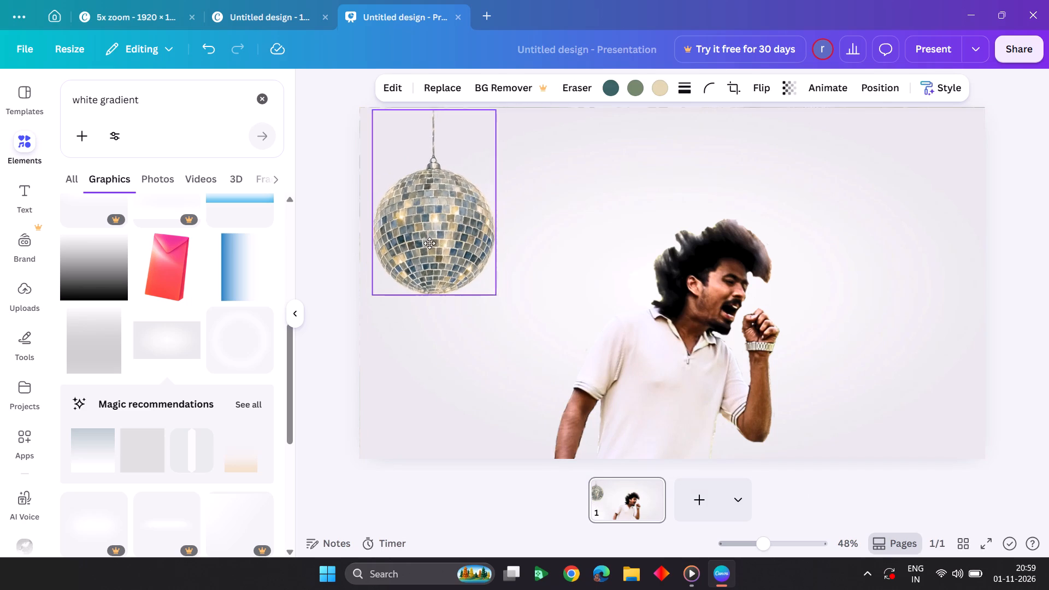
{"action": "left_click", "coordinate": [485, 383]}
Apply the Breathe animation to the disco ball.
{"action": "left_click", "coordinate": [422, 270]}
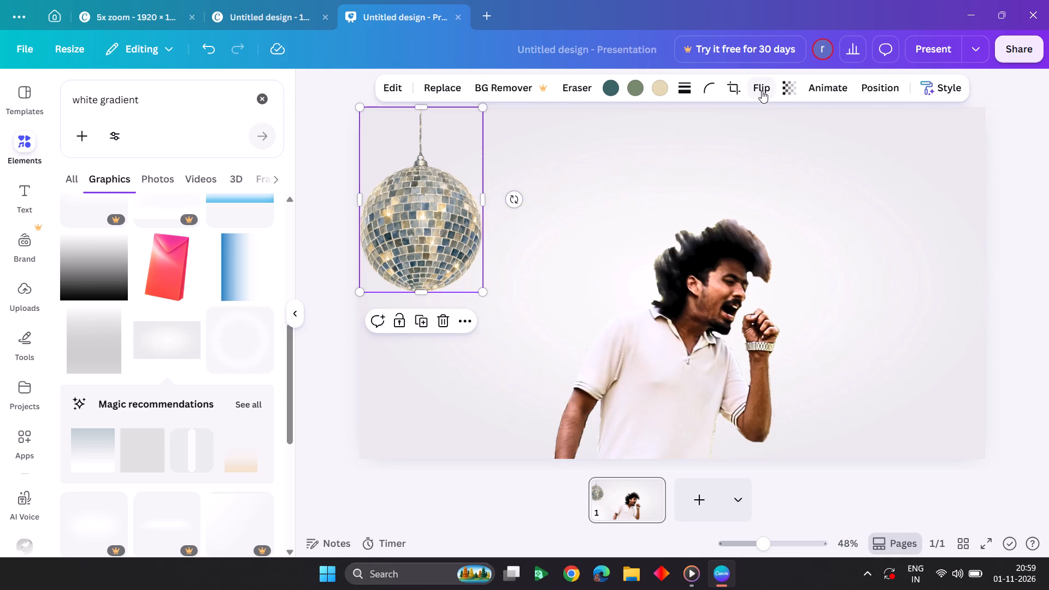
{"action": "left_click", "coordinate": [832, 95]}
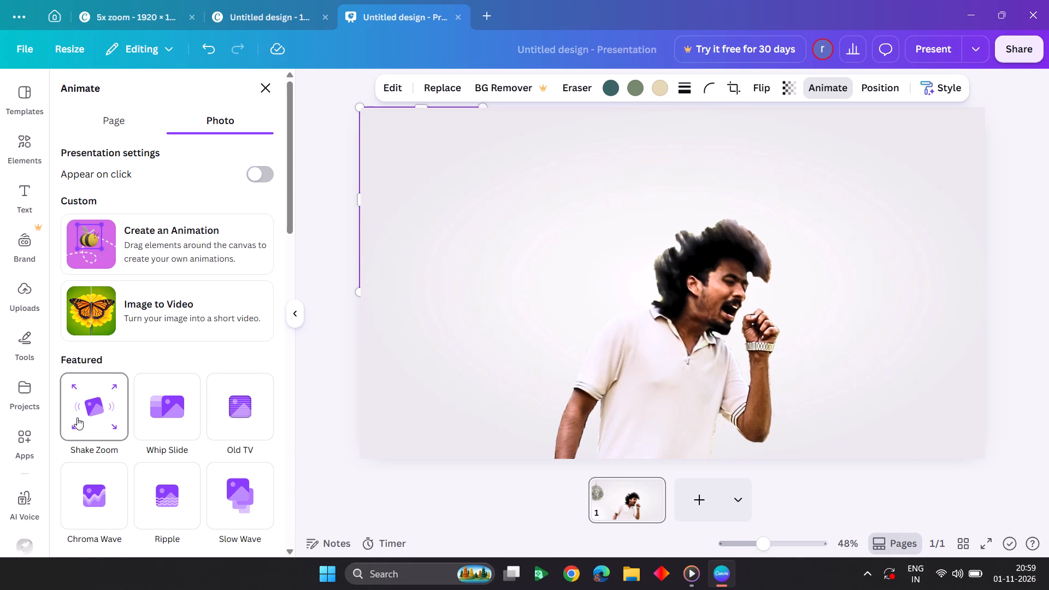
{"action": "scroll", "coordinate": [93, 421], "scroll_direction": "down", "scroll_amount": 1}
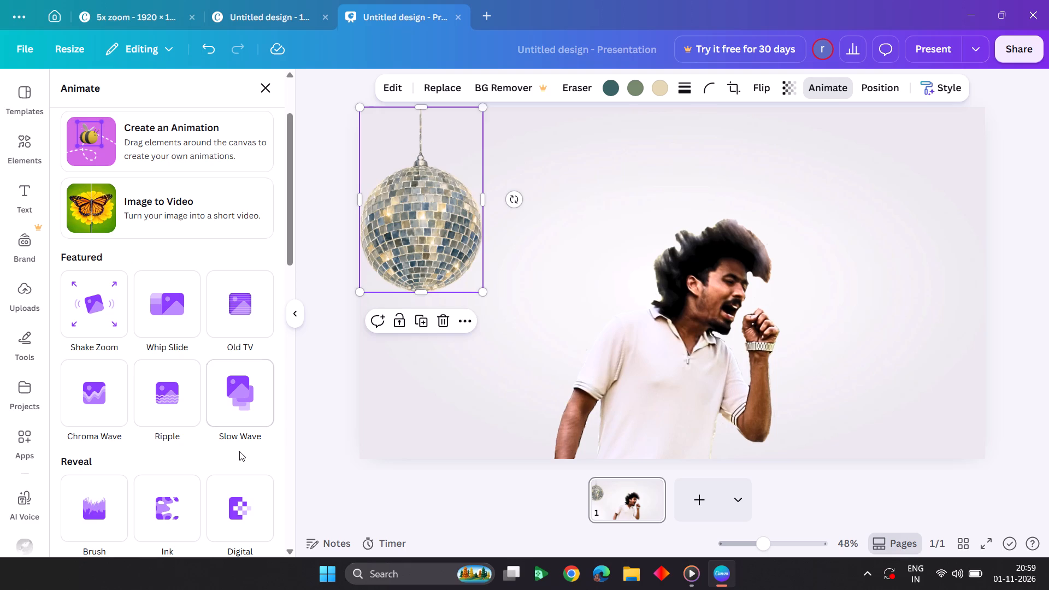
{"action": "scroll", "coordinate": [239, 451], "scroll_direction": "down", "scroll_amount": 3}
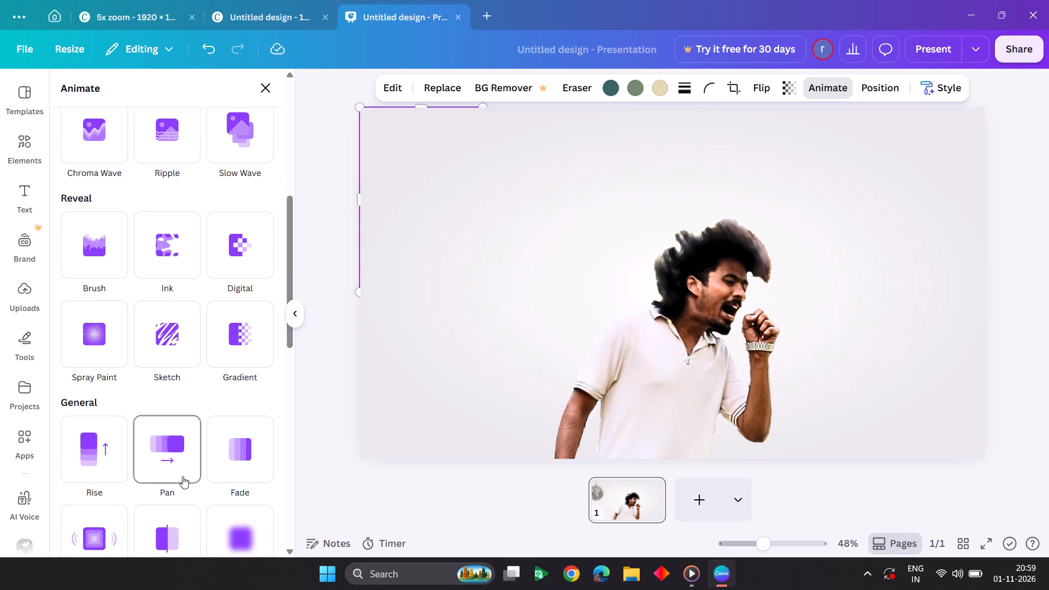
{"action": "scroll", "coordinate": [95, 462], "scroll_direction": "down", "scroll_amount": 1}
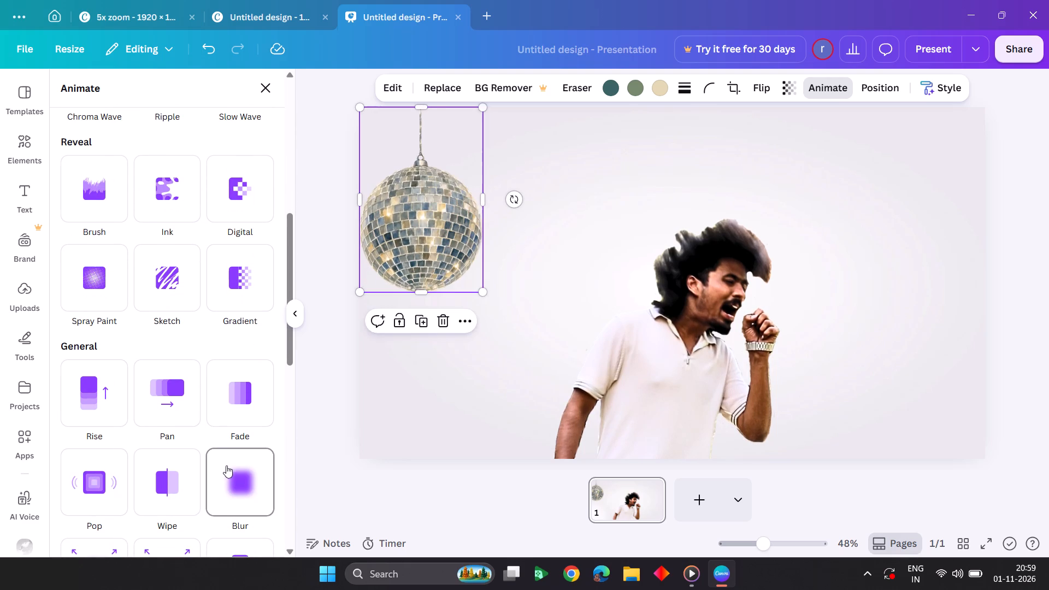
{"action": "scroll", "coordinate": [228, 466], "scroll_direction": "down", "scroll_amount": 1}
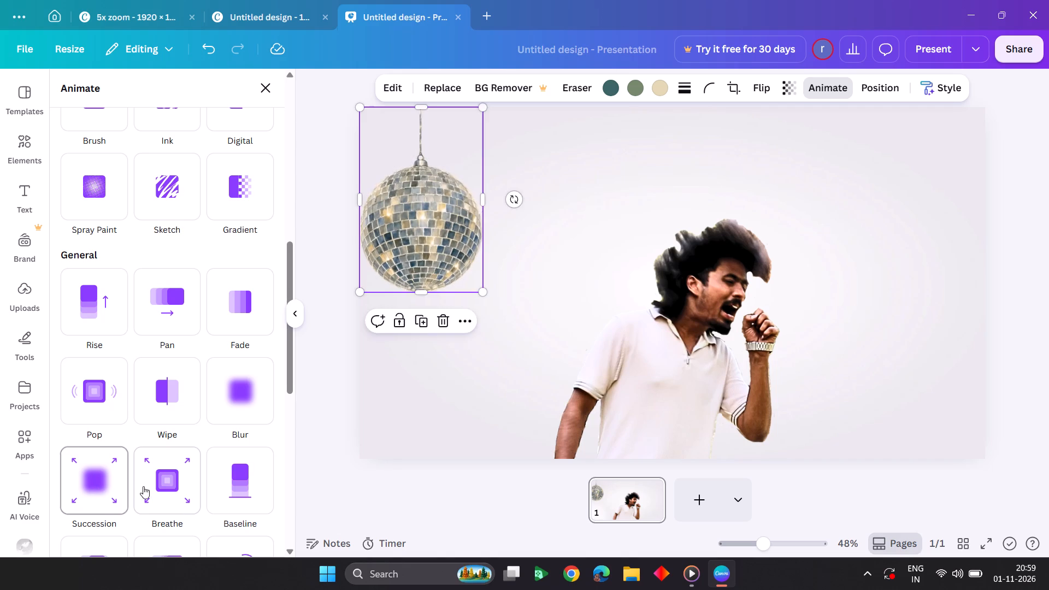
{"action": "left_click", "coordinate": [159, 491]}
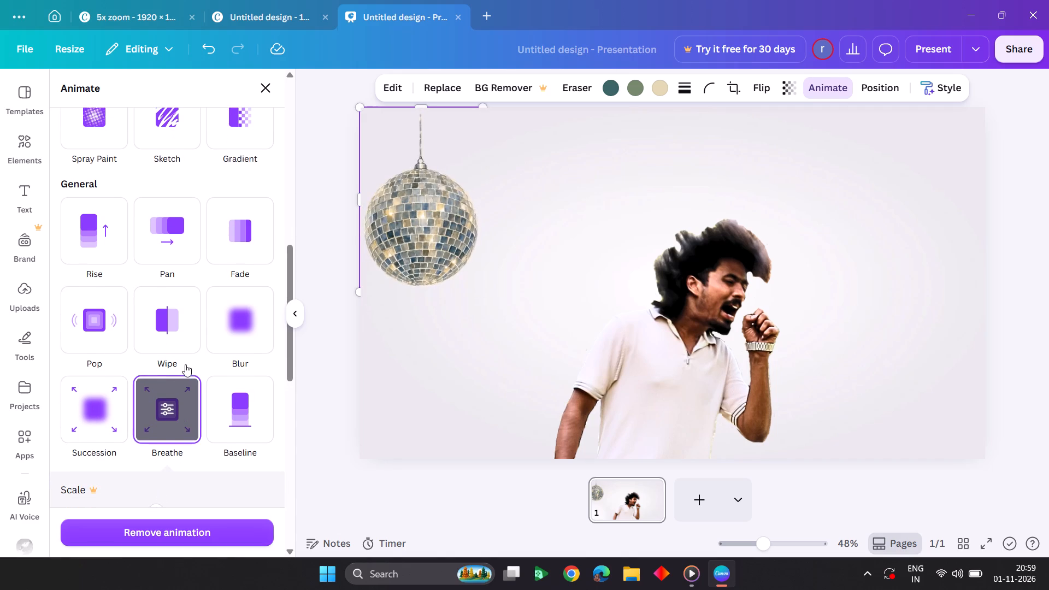
{"action": "scroll", "coordinate": [185, 364], "scroll_direction": "down", "scroll_amount": 1}
{"action": "scroll", "coordinate": [185, 364], "scroll_direction": "up", "scroll_amount": 1}
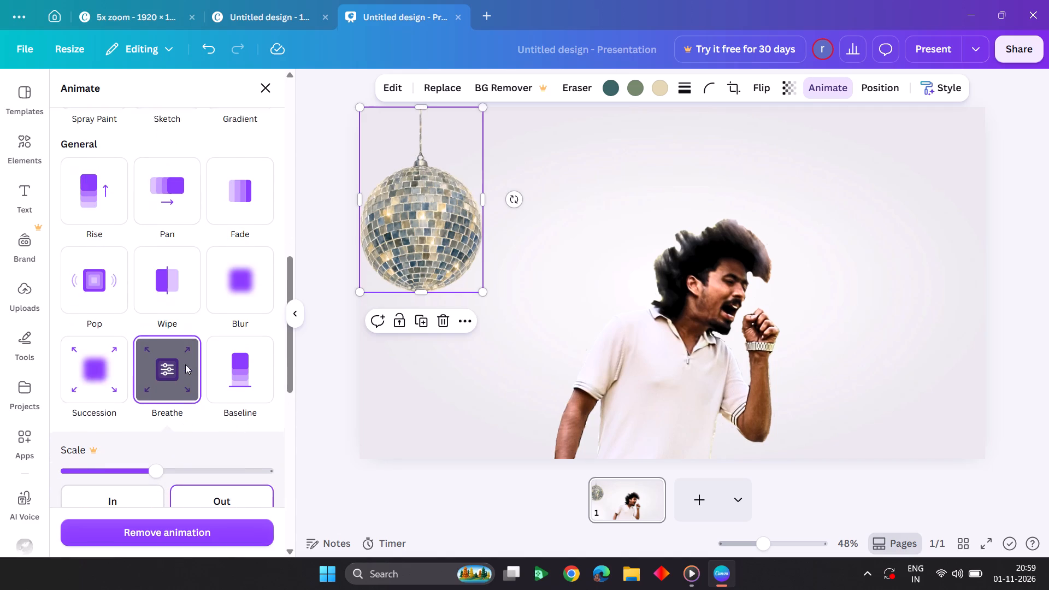
{"action": "scroll", "coordinate": [185, 364], "scroll_direction": "up", "scroll_amount": 1}
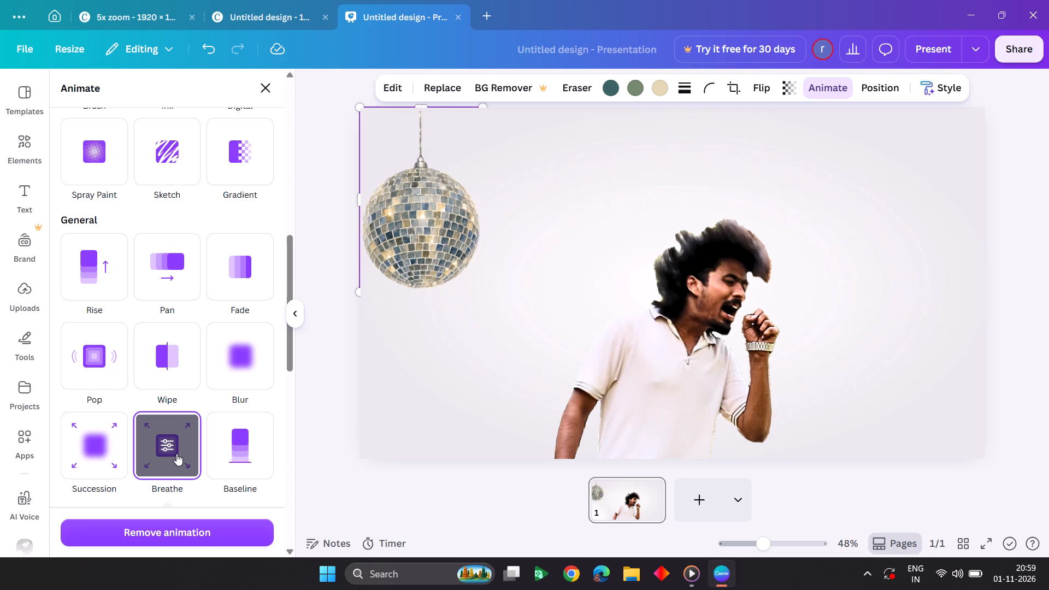
{"action": "left_click", "coordinate": [176, 453]}
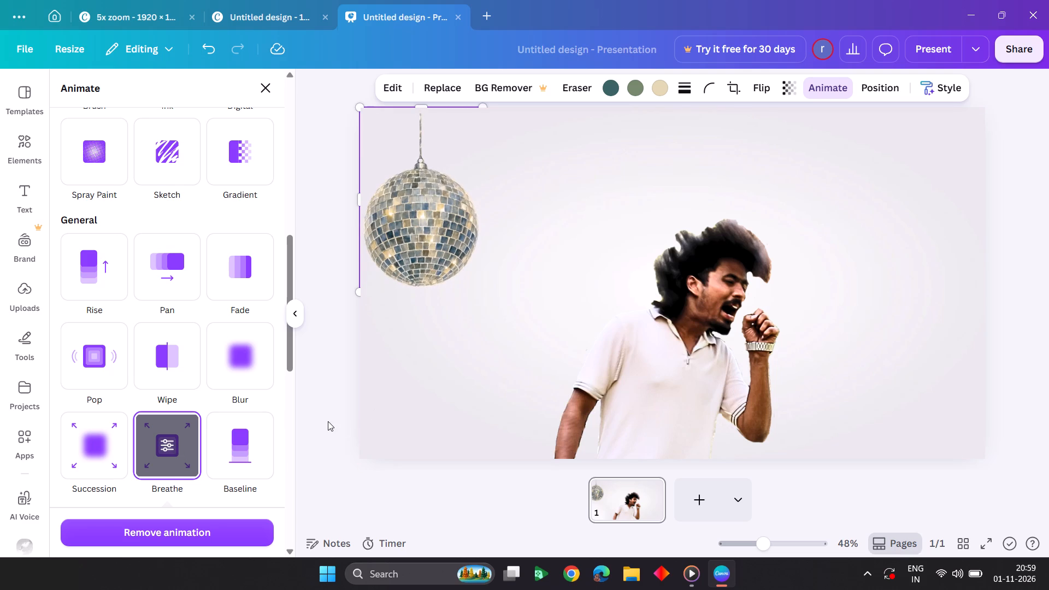
{"action": "left_click", "coordinate": [328, 421]}
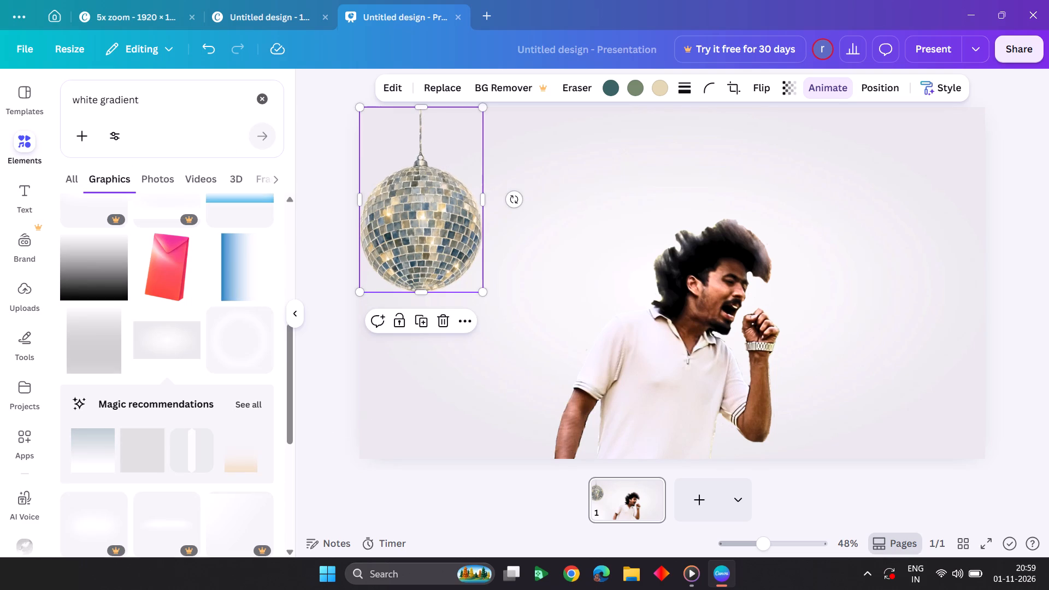
Search the graphics library for "disco ball".
{"action": "double_click", "coordinate": [163, 110]}
{"action": "double_click", "coordinate": [166, 95]}
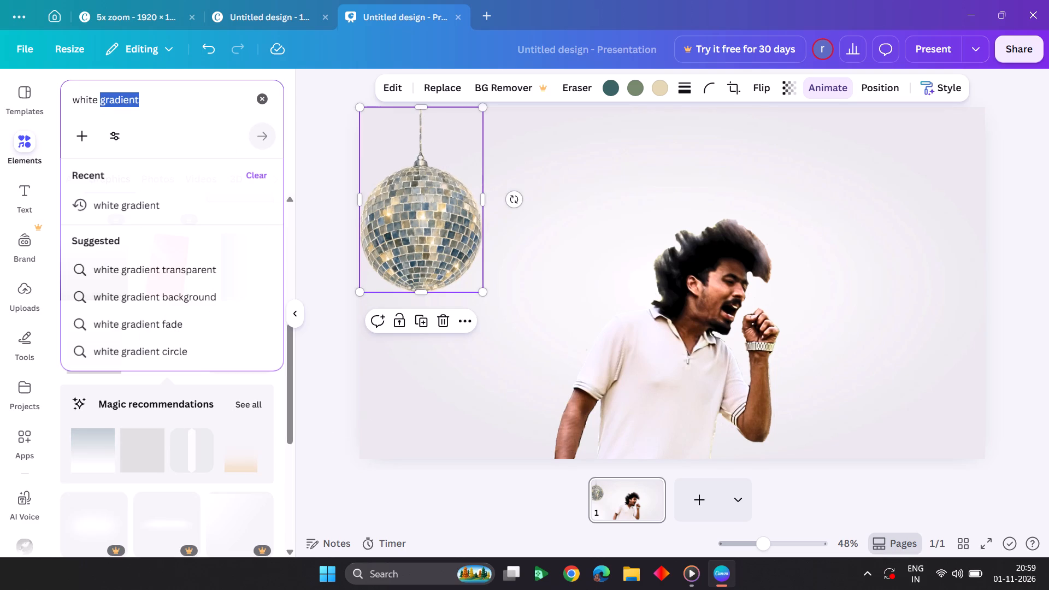
{"action": "key", "text": "BackSpace"}
{"action": "key", "text": "BackSpace"}
{"action": "key", "text": "BackSpace"}
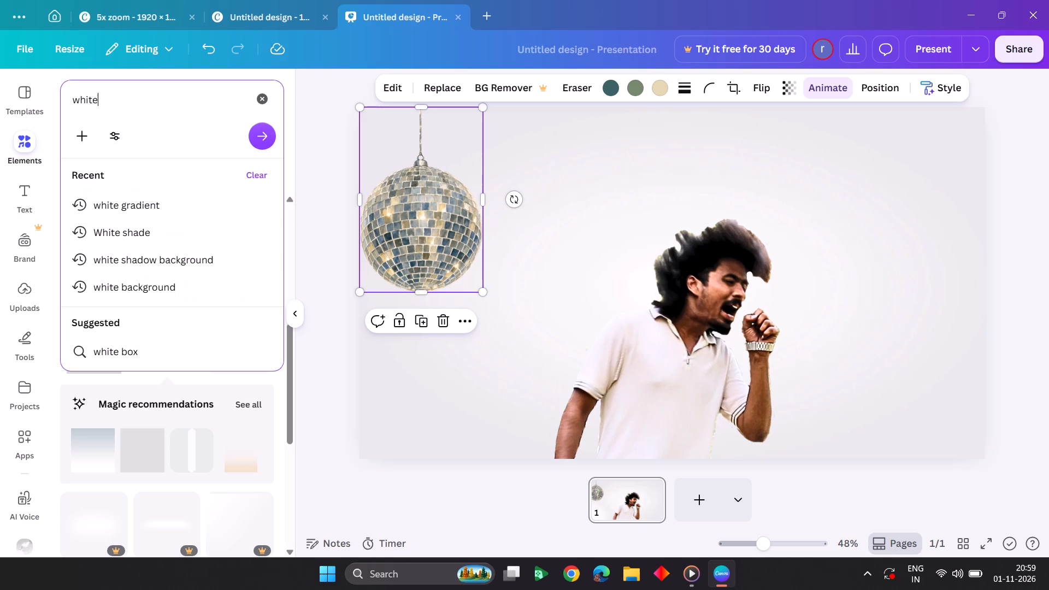
{"action": "key", "text": "BackSpace"}
{"action": "key", "text": "BackSpace"}
{"action": "key", "text": "BackSpace"}
{"action": "key", "text": "BackSpace"}
{"action": "key", "text": "BackSpace"}
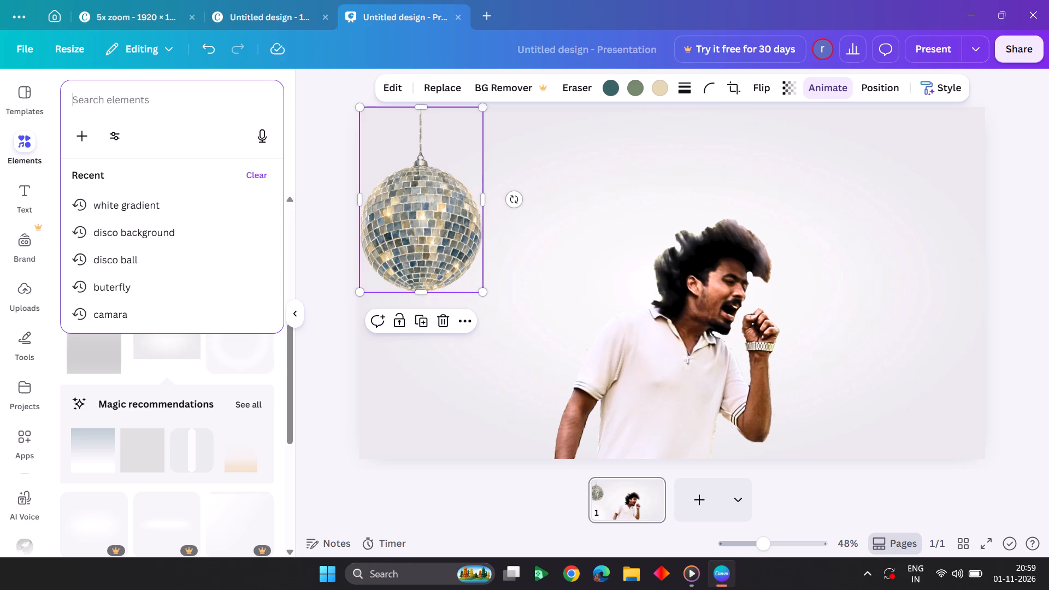
{"action": "type", "text": "di"}
{"action": "type", "text": "sc"}
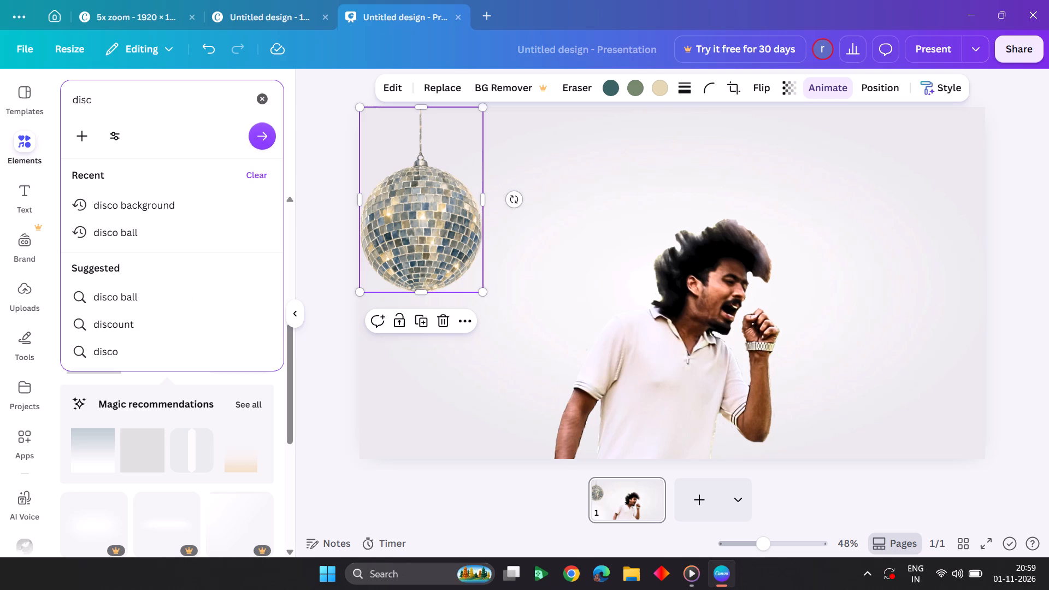
{"action": "key", "text": "o"}
{"action": "key", "text": "space"}
{"action": "left_click", "coordinate": [152, 294]}
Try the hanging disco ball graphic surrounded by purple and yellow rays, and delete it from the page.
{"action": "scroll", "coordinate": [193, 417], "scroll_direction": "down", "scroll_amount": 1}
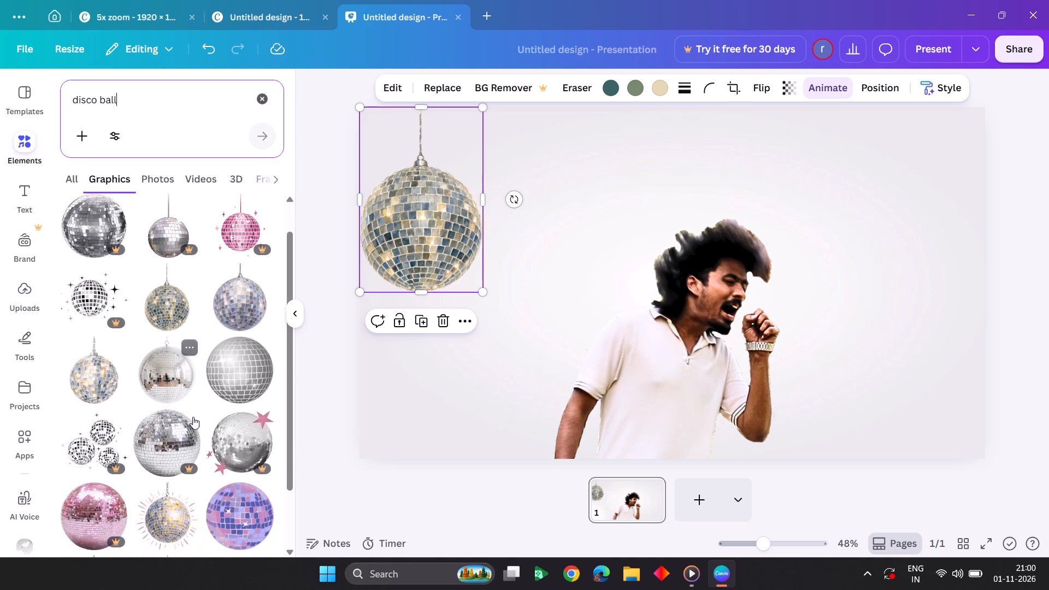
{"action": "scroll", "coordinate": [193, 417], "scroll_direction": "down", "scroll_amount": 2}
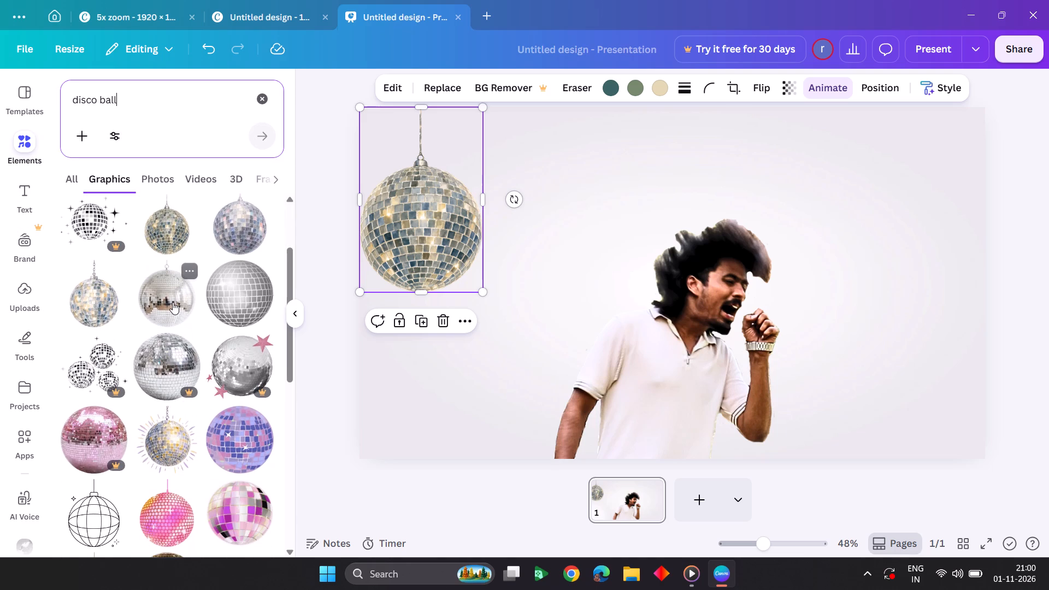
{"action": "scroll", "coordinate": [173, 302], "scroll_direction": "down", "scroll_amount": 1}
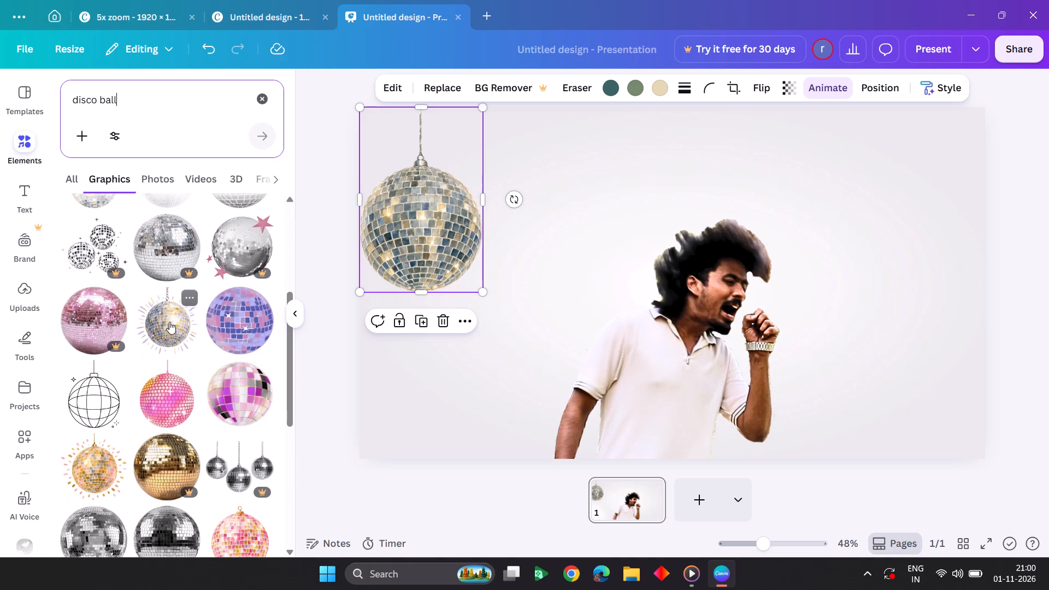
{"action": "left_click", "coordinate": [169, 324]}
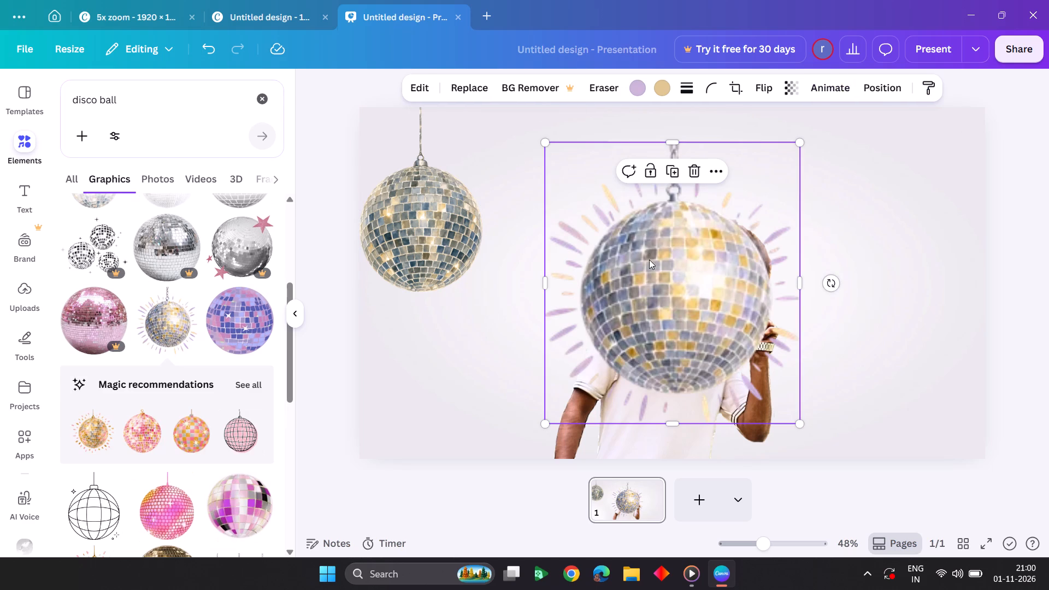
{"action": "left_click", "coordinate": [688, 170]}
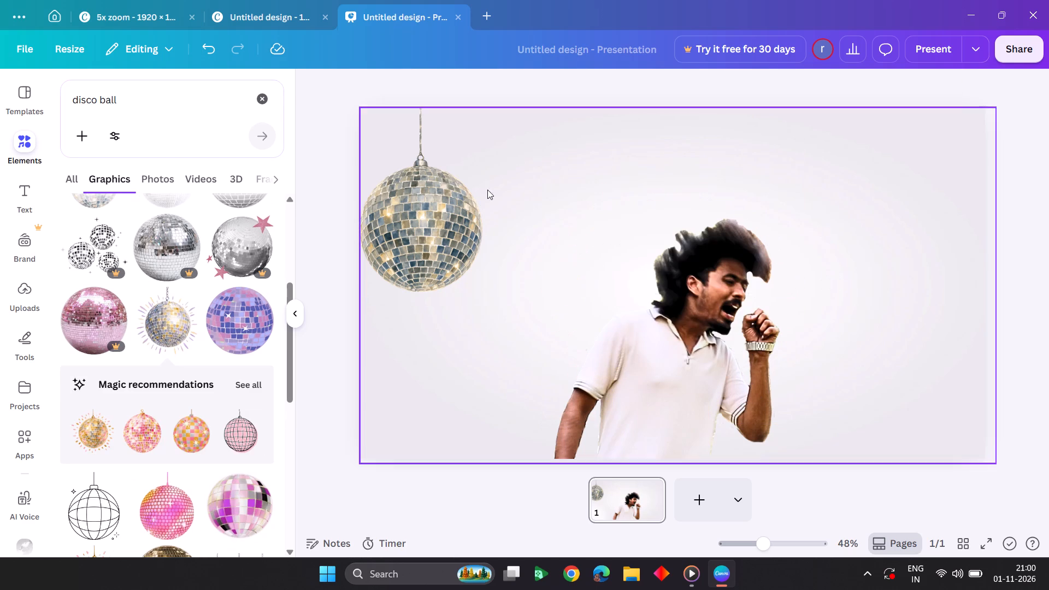
Add the pink and orange disco ball graphic, slightly reduced, in the page's upper-right corner beside the man's head.
{"action": "scroll", "coordinate": [134, 333], "scroll_direction": "down", "scroll_amount": 2}
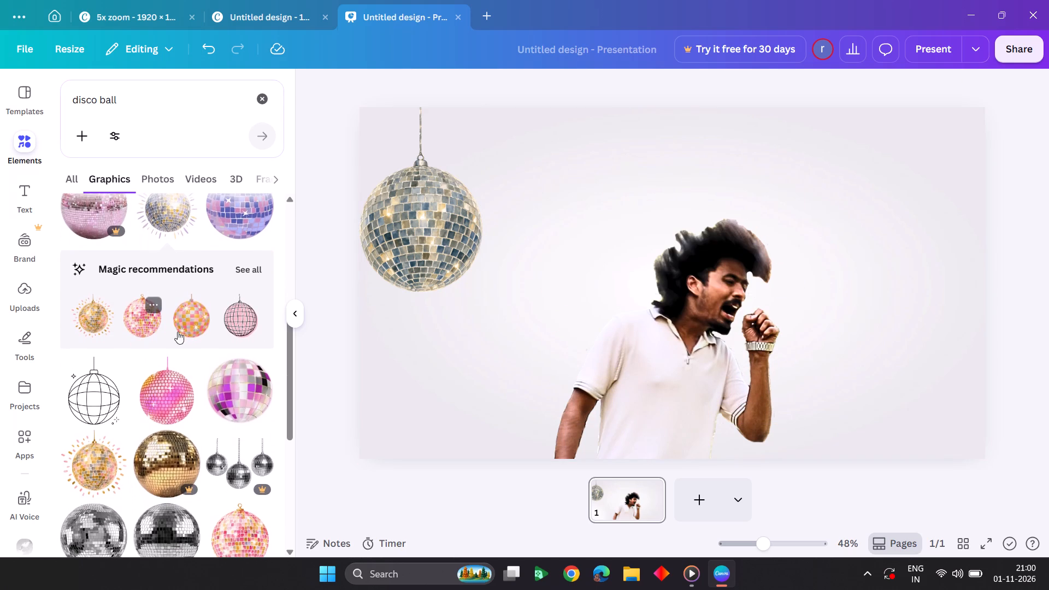
{"action": "scroll", "coordinate": [172, 376], "scroll_direction": "down", "scroll_amount": 1}
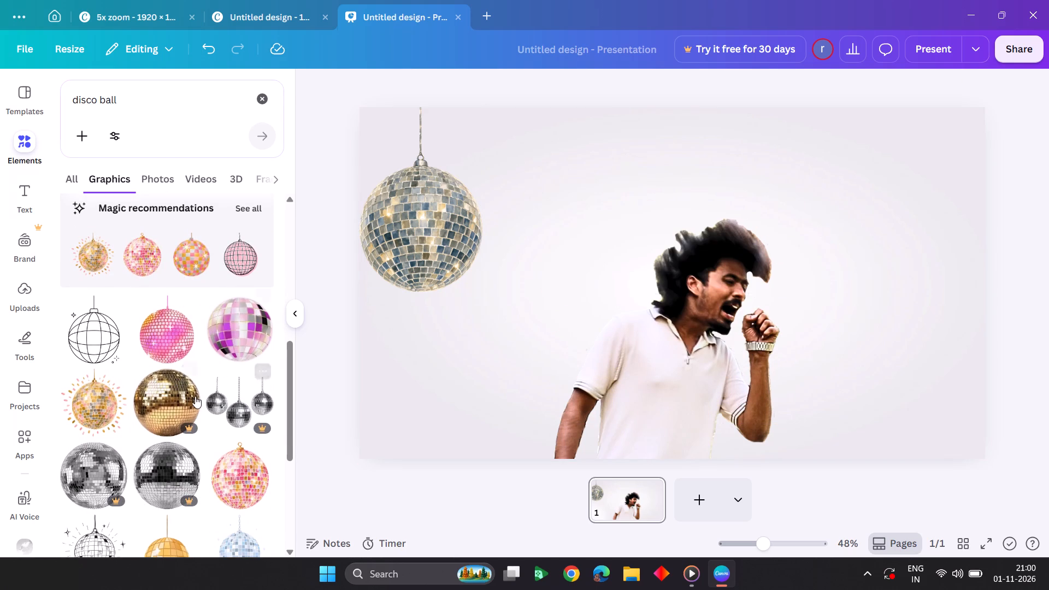
{"action": "scroll", "coordinate": [195, 397], "scroll_direction": "down", "scroll_amount": 2}
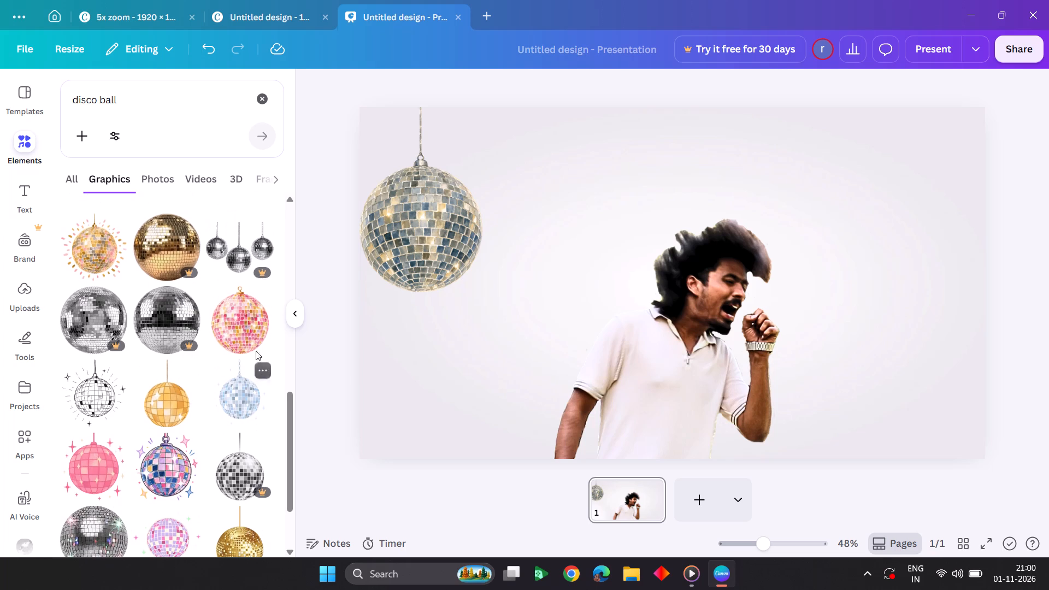
{"action": "left_click", "coordinate": [249, 333]}
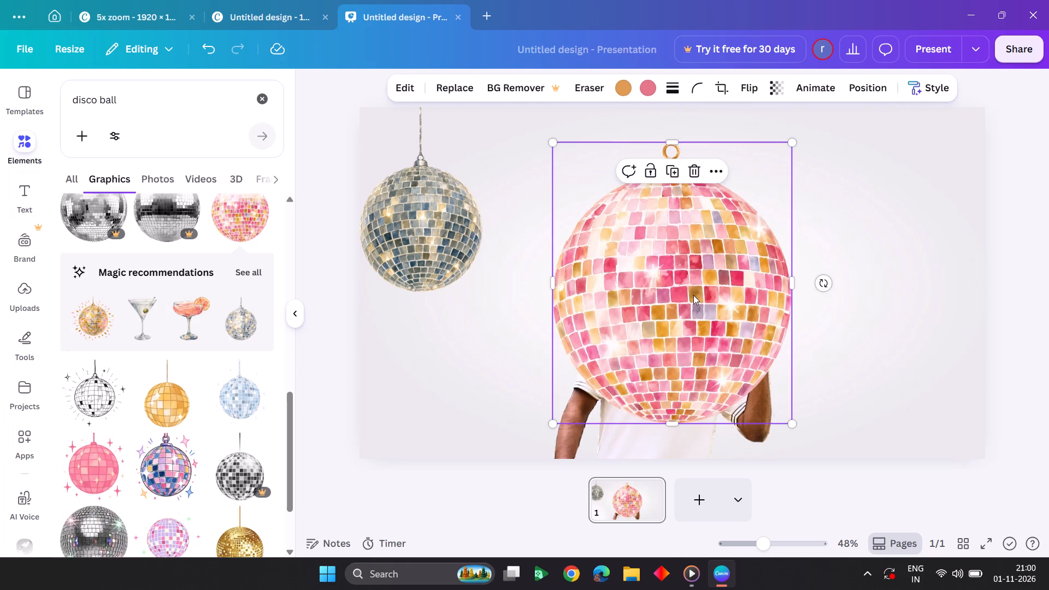
{"action": "left_click_drag", "start_coordinate": [693, 295], "coordinate": [929, 199]}
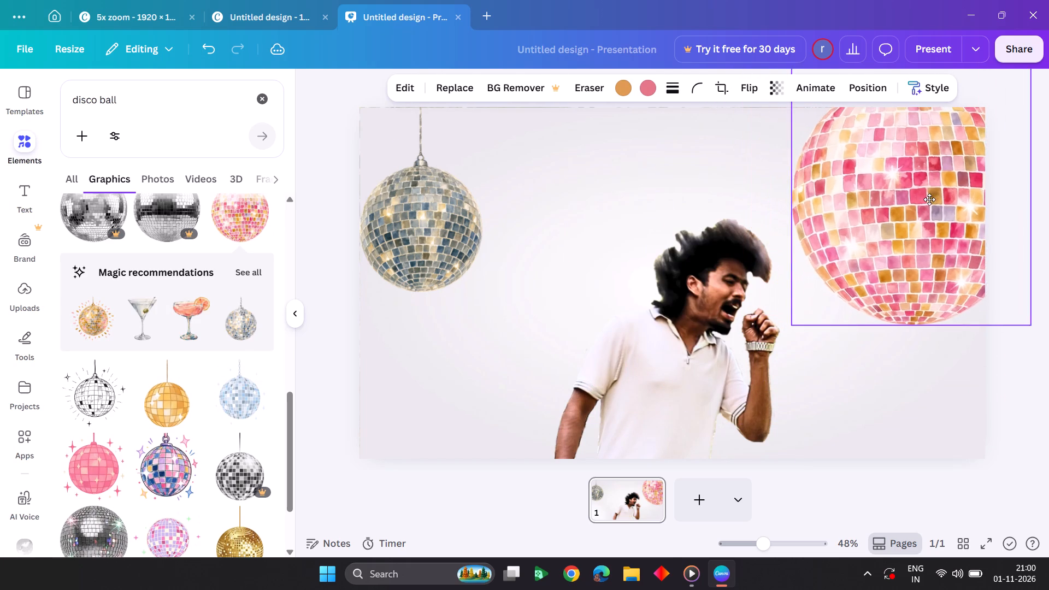
{"action": "left_click_drag", "start_coordinate": [929, 199], "coordinate": [893, 223]}
{"action": "left_click_drag", "start_coordinate": [753, 352], "coordinate": [784, 319]}
{"action": "left_click_drag", "start_coordinate": [856, 238], "coordinate": [844, 252]}
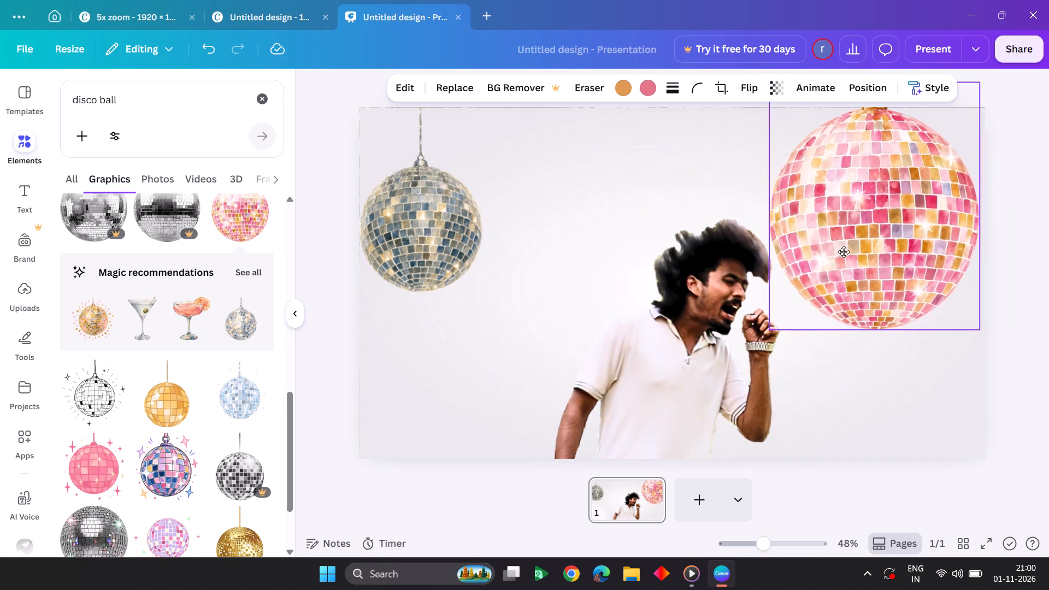
{"action": "left_click_drag", "start_coordinate": [844, 252], "coordinate": [847, 267]}
Apply the Breathe animation to the pink disco ball.
{"action": "left_click", "coordinate": [812, 90]}
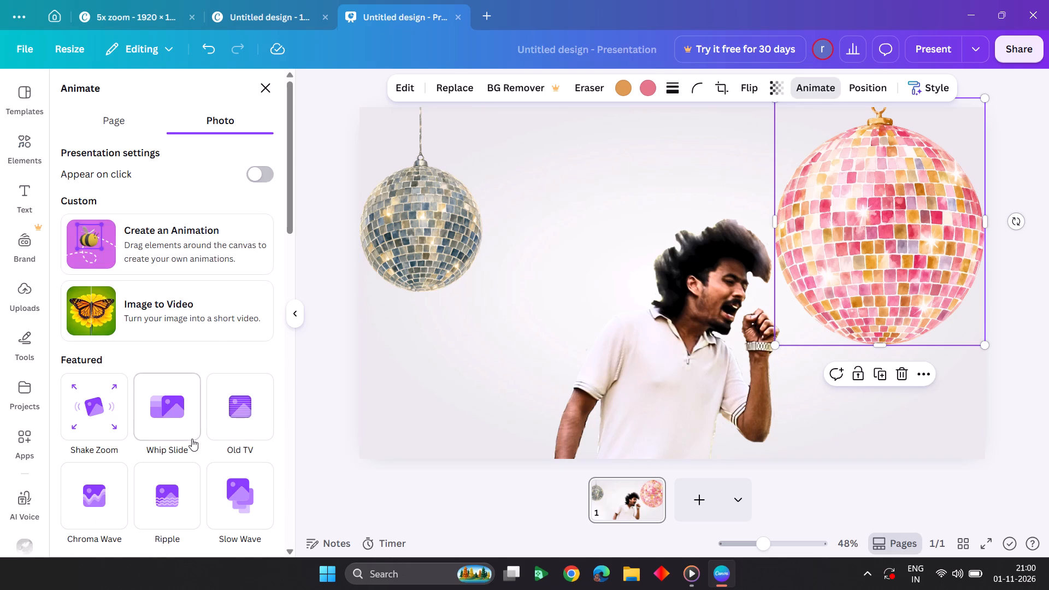
{"action": "scroll", "coordinate": [192, 439], "scroll_direction": "down", "scroll_amount": 8}
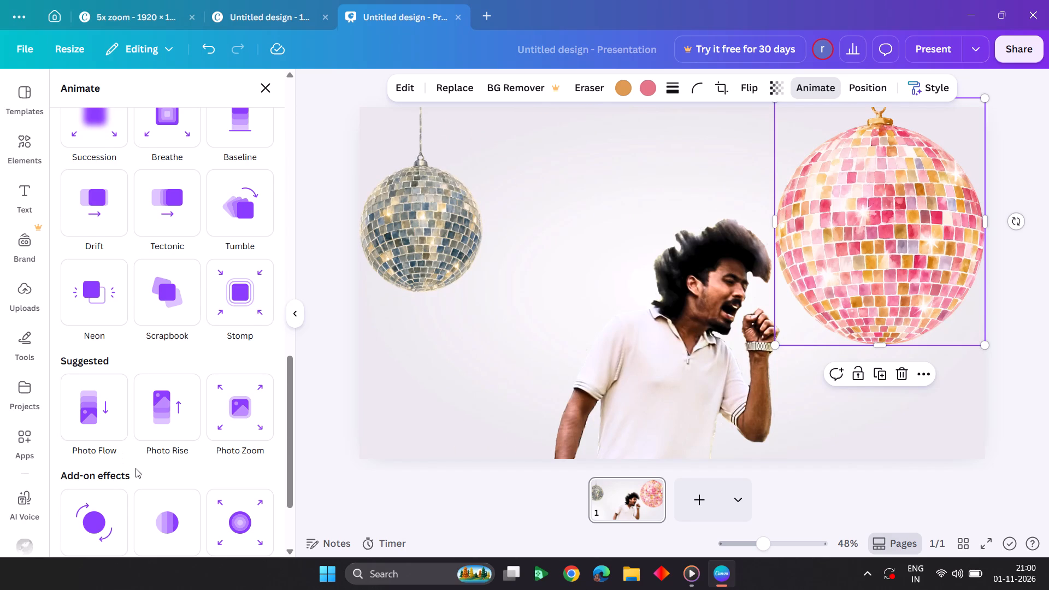
{"action": "scroll", "coordinate": [135, 468], "scroll_direction": "down", "scroll_amount": 1}
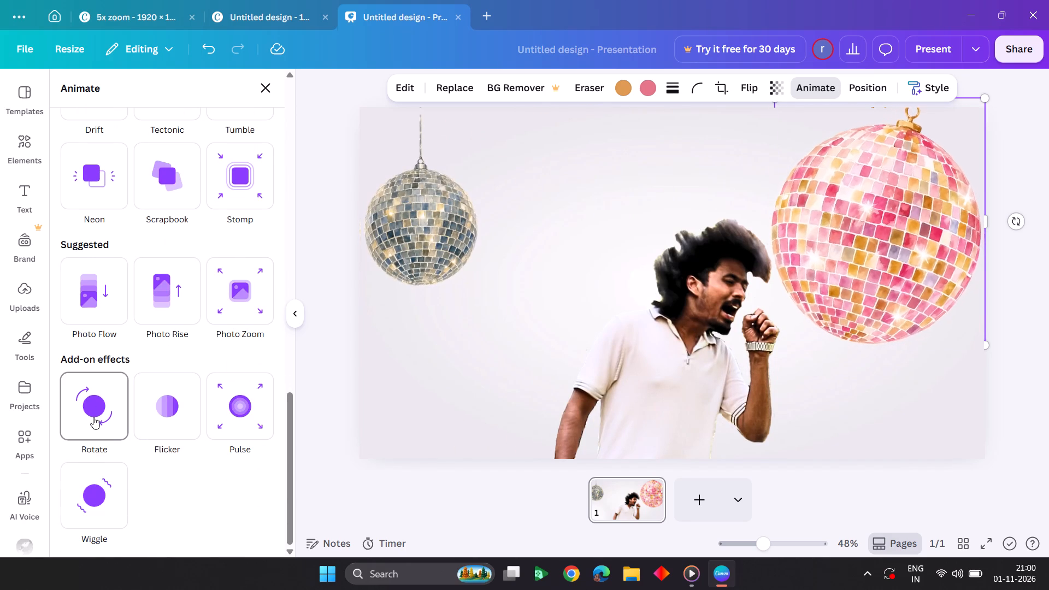
{"action": "scroll", "coordinate": [101, 312], "scroll_direction": "up", "scroll_amount": 1}
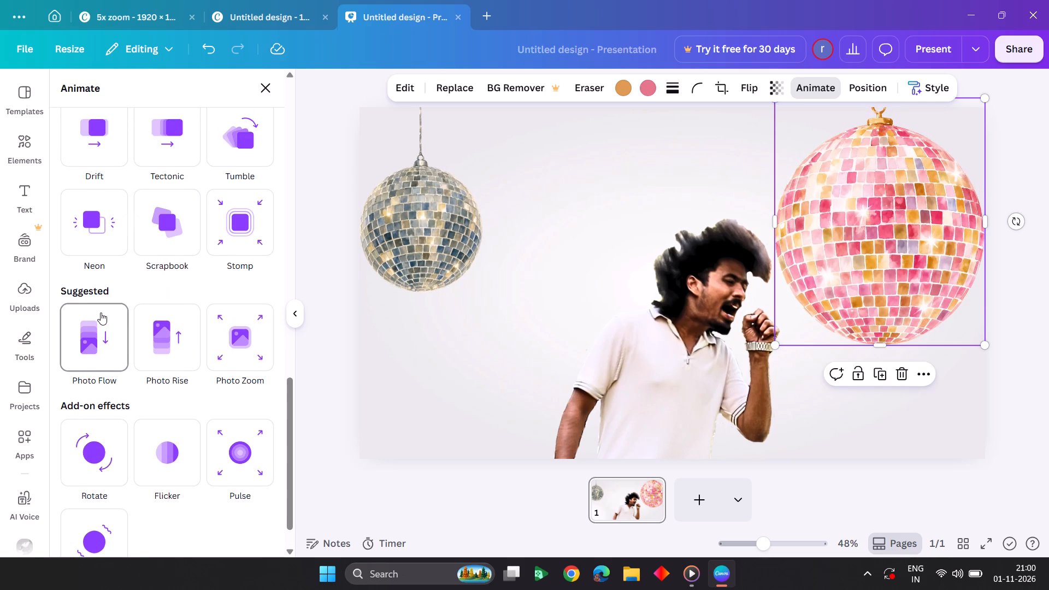
{"action": "scroll", "coordinate": [101, 312], "scroll_direction": "up", "scroll_amount": 1}
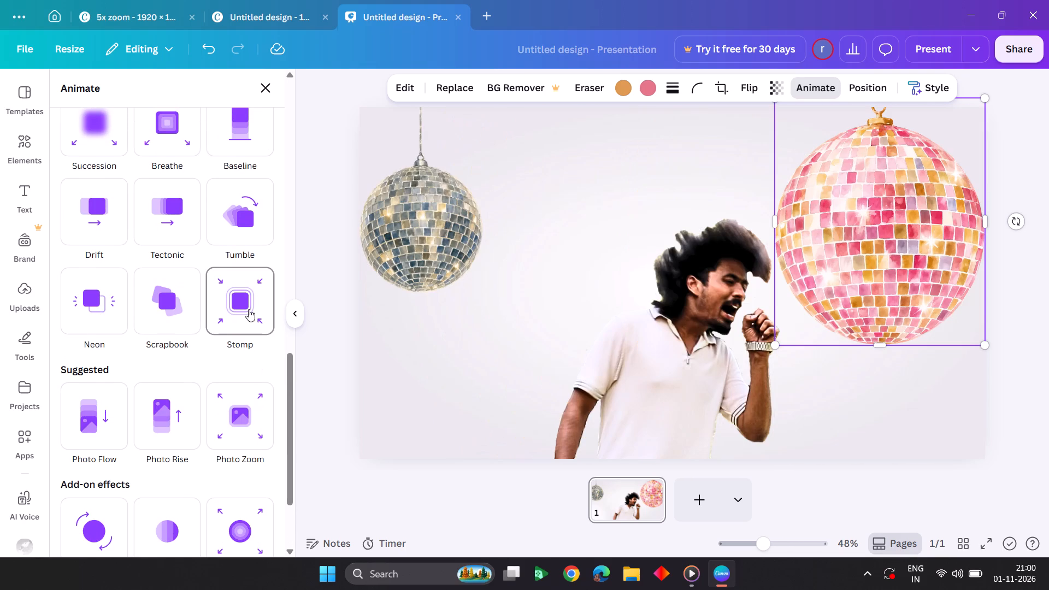
{"action": "scroll", "coordinate": [249, 309], "scroll_direction": "up", "scroll_amount": 1}
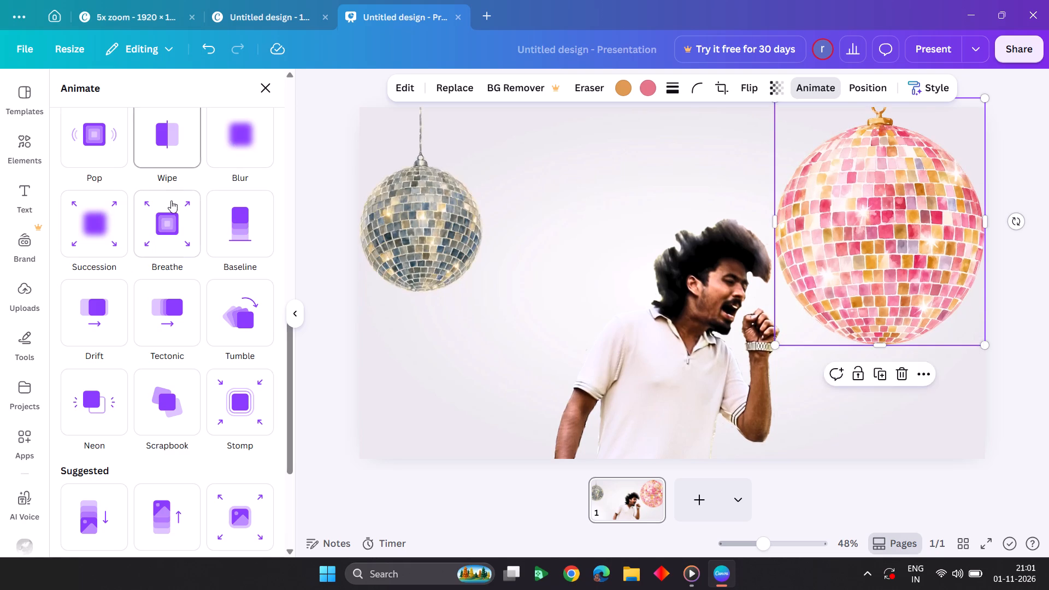
{"action": "left_click", "coordinate": [169, 216]}
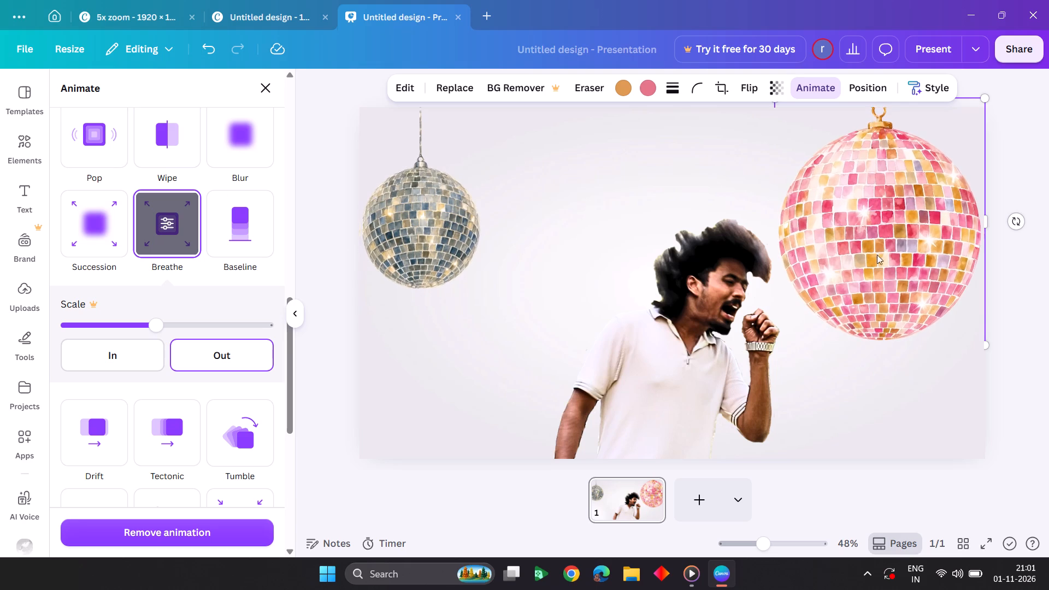
Shrink the pink disco ball to about nine-tenths of its size and reposition it against the page's top edge, near the right corner.
{"action": "left_click_drag", "start_coordinate": [895, 252], "coordinate": [914, 208]}
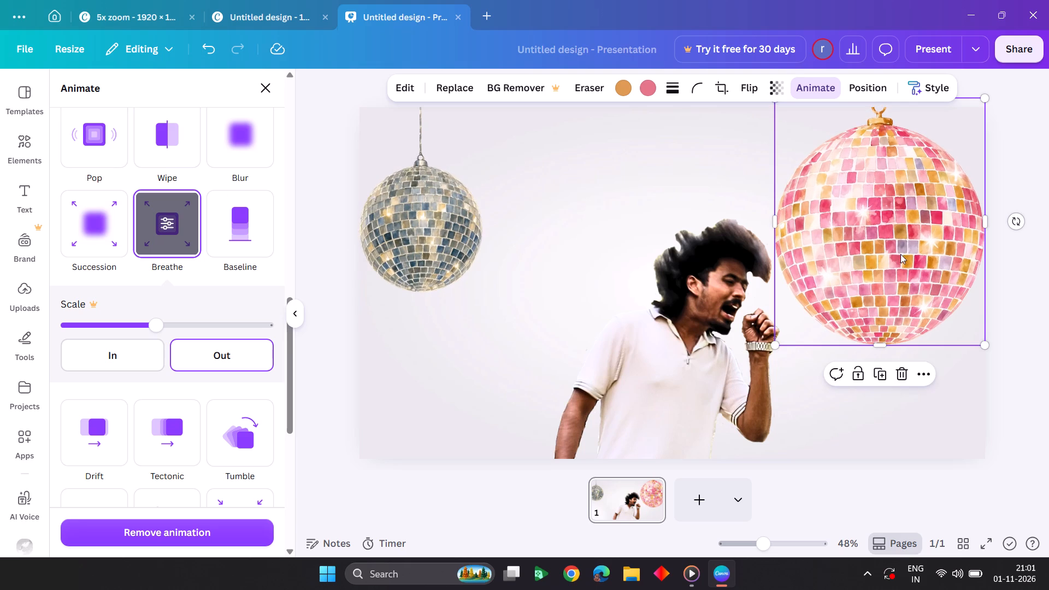
{"action": "left_click_drag", "start_coordinate": [892, 253], "coordinate": [899, 258]}
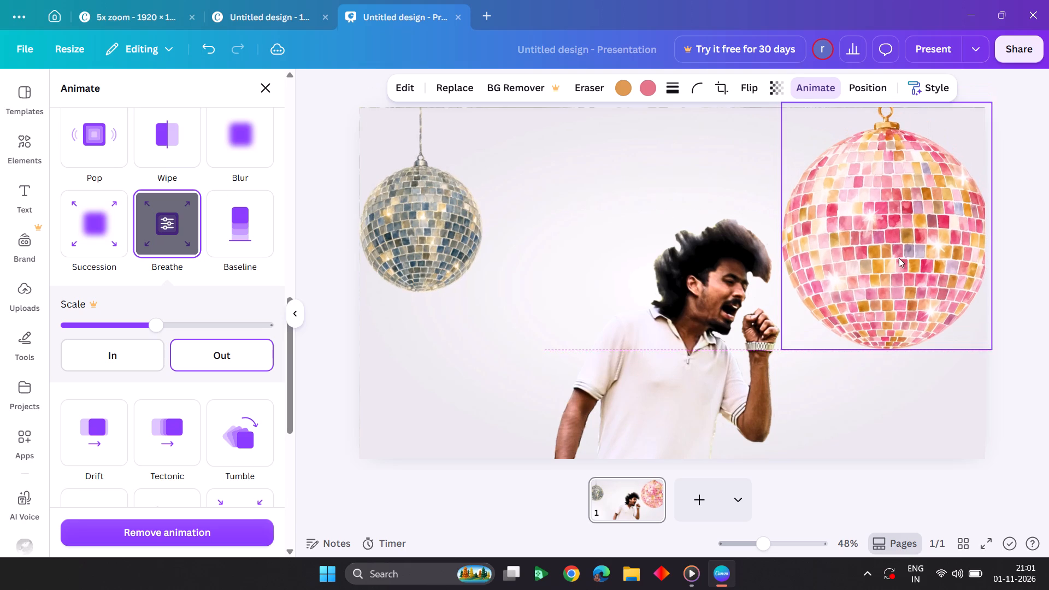
{"action": "left_click_drag", "start_coordinate": [992, 349], "coordinate": [968, 335]}
{"action": "left_click_drag", "start_coordinate": [882, 257], "coordinate": [871, 250]}
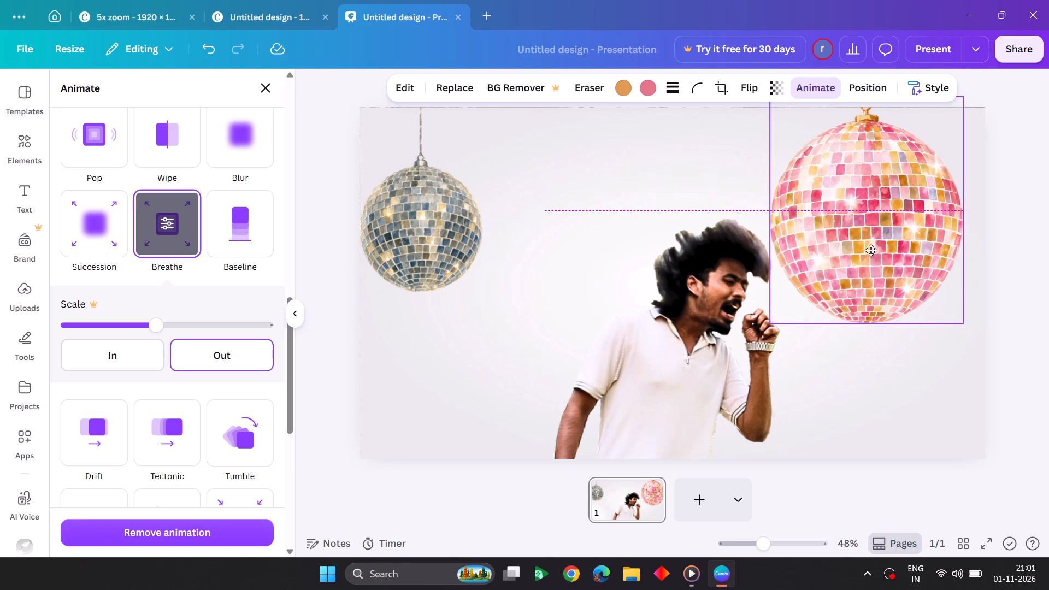
{"action": "left_click_drag", "start_coordinate": [871, 250], "coordinate": [875, 250]}
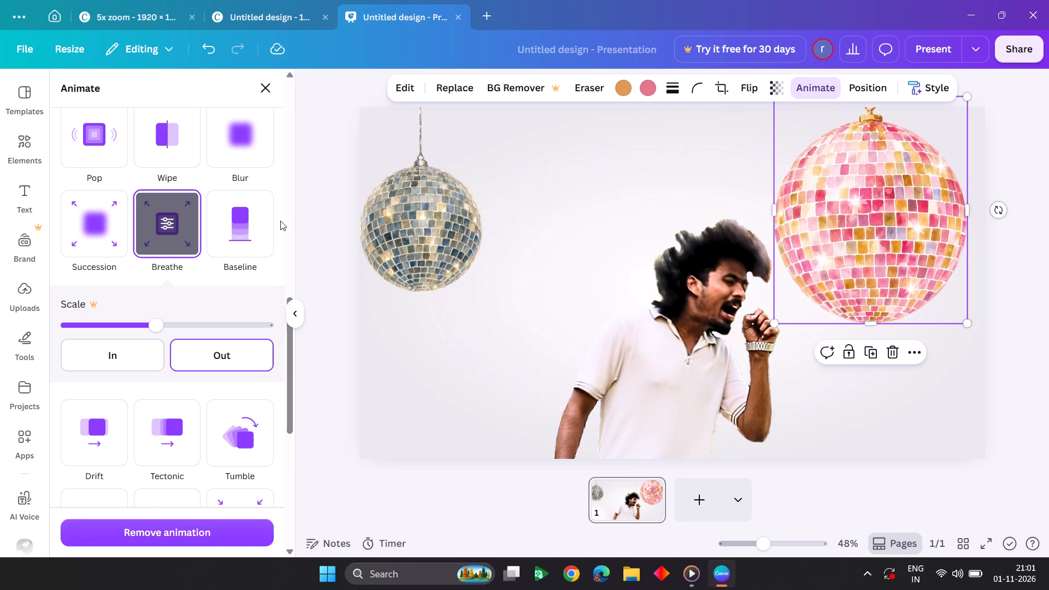
{"action": "left_click", "coordinate": [261, 87]}
Apply the Drift animation to the man's cut-out.
{"action": "left_click", "coordinate": [646, 364]}
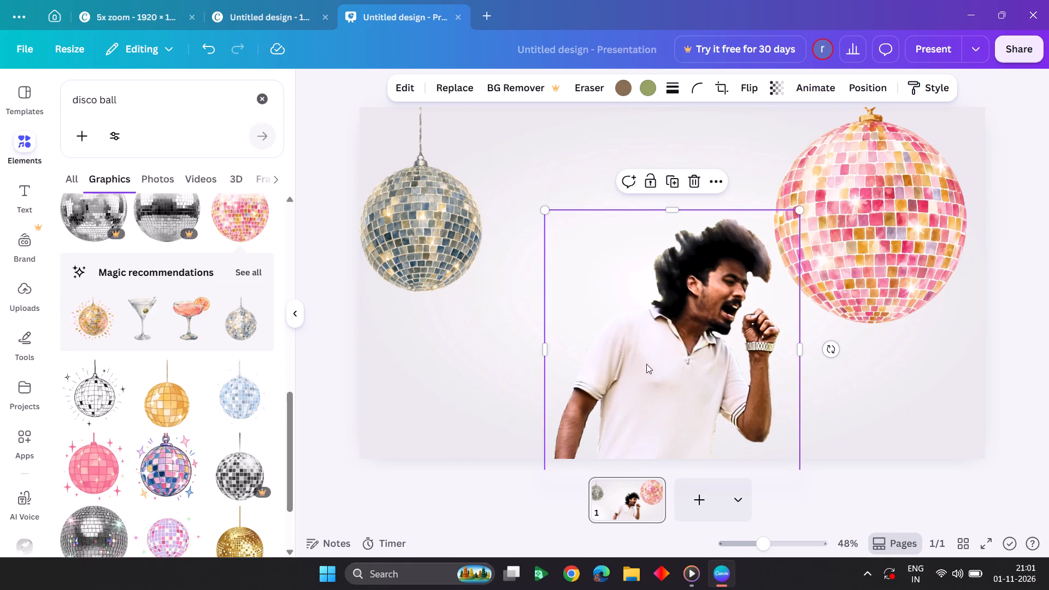
{"action": "left_click", "coordinate": [812, 82]}
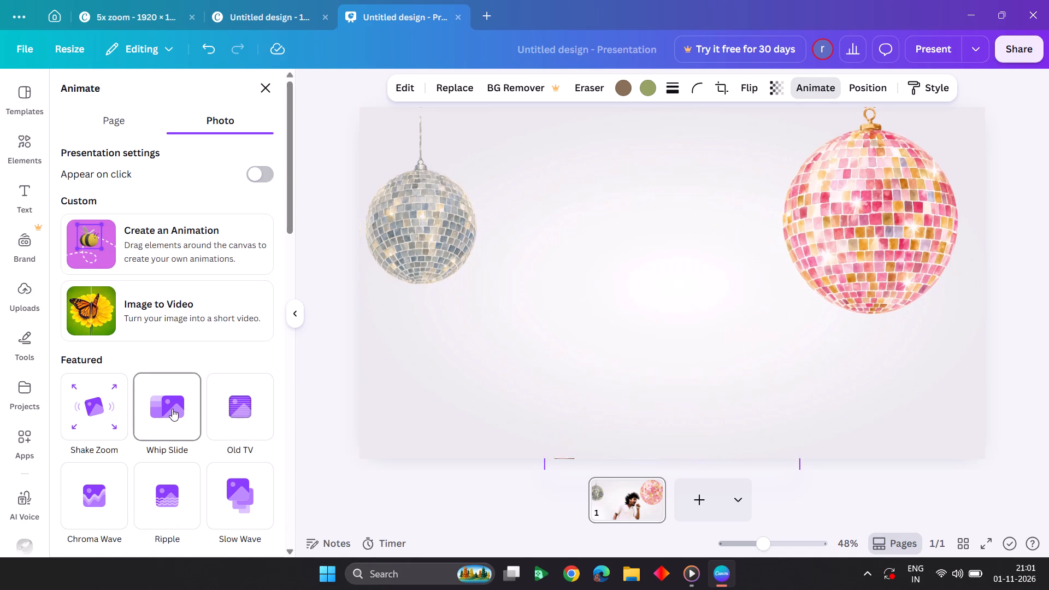
{"action": "scroll", "coordinate": [172, 409], "scroll_direction": "down", "scroll_amount": 9}
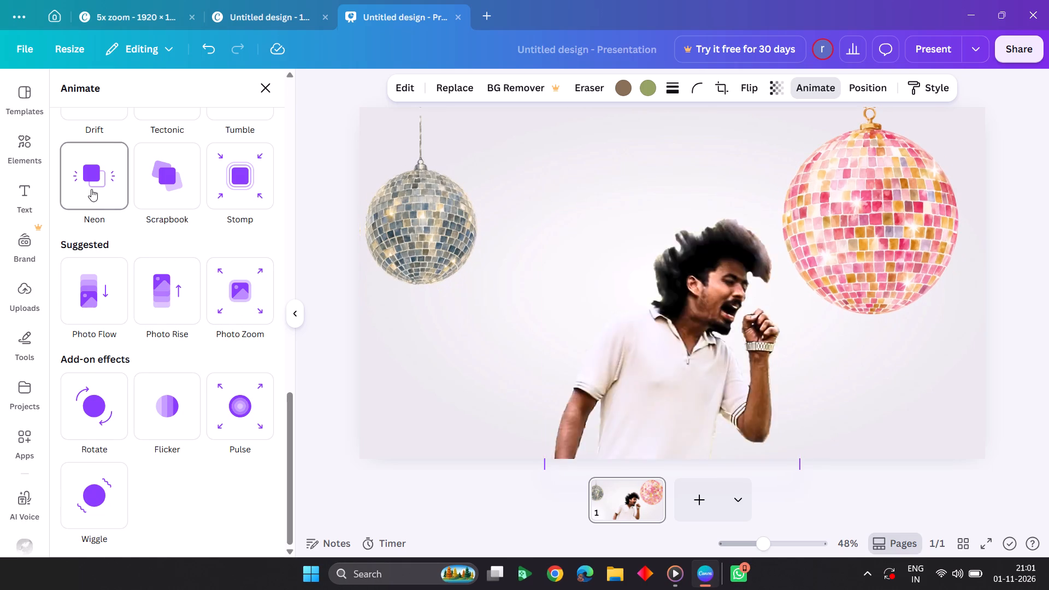
{"action": "scroll", "coordinate": [218, 197], "scroll_direction": "up", "scroll_amount": 3}
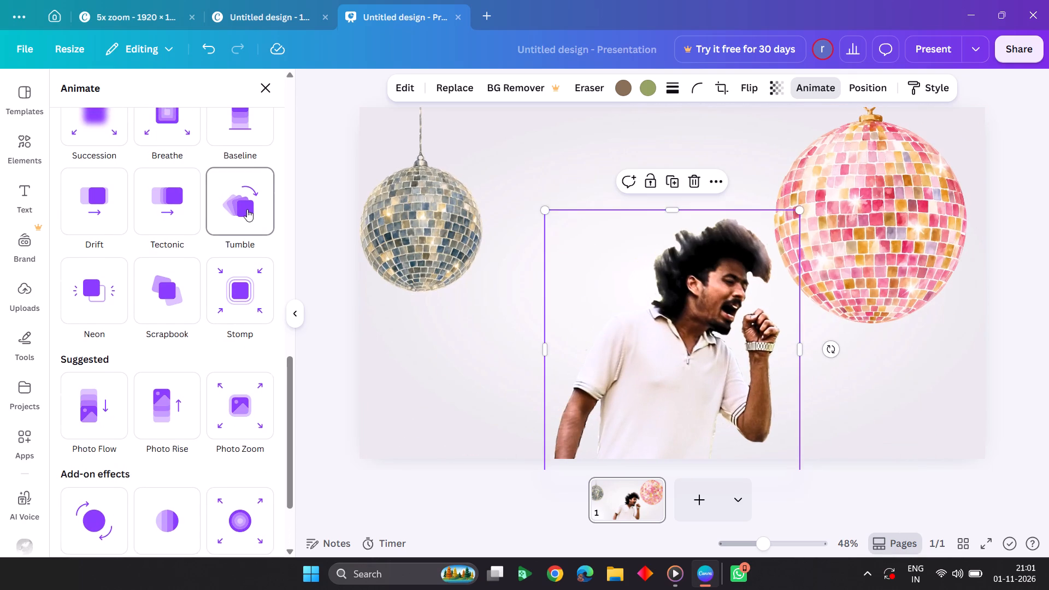
{"action": "scroll", "coordinate": [247, 209], "scroll_direction": "up", "scroll_amount": 1}
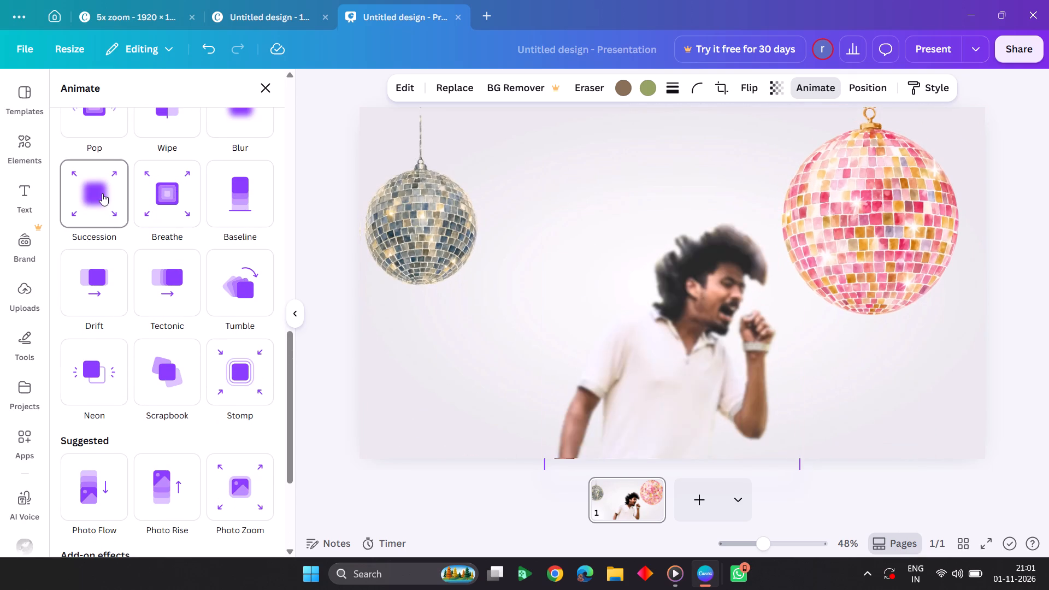
{"action": "left_click", "coordinate": [99, 279]}
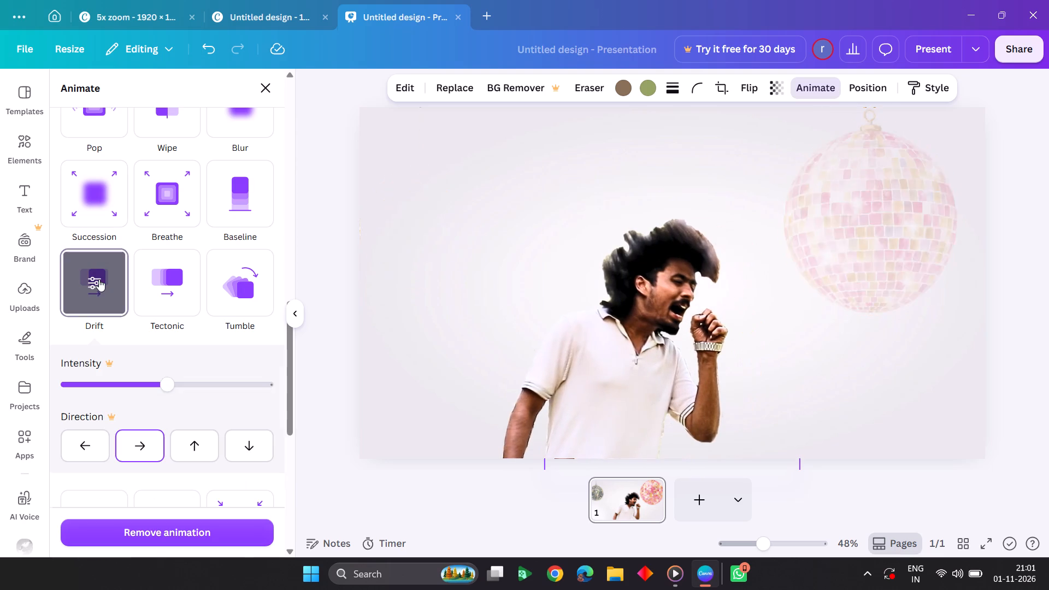
Browse further through the disco ball graphics for another decoration.
{"action": "left_click", "coordinate": [341, 317]}
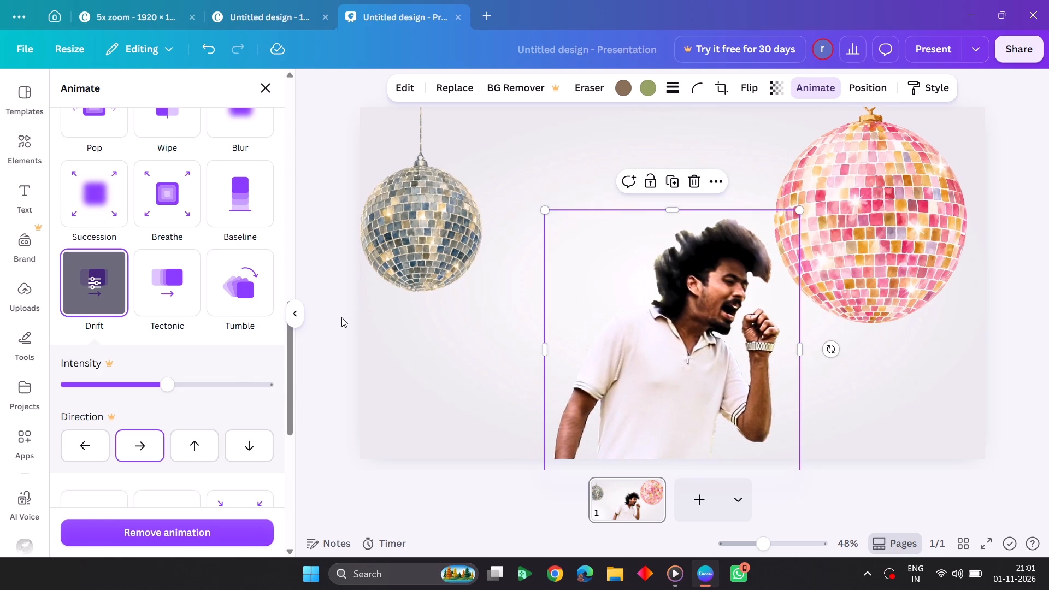
{"action": "scroll", "coordinate": [199, 370], "scroll_direction": "down", "scroll_amount": 1}
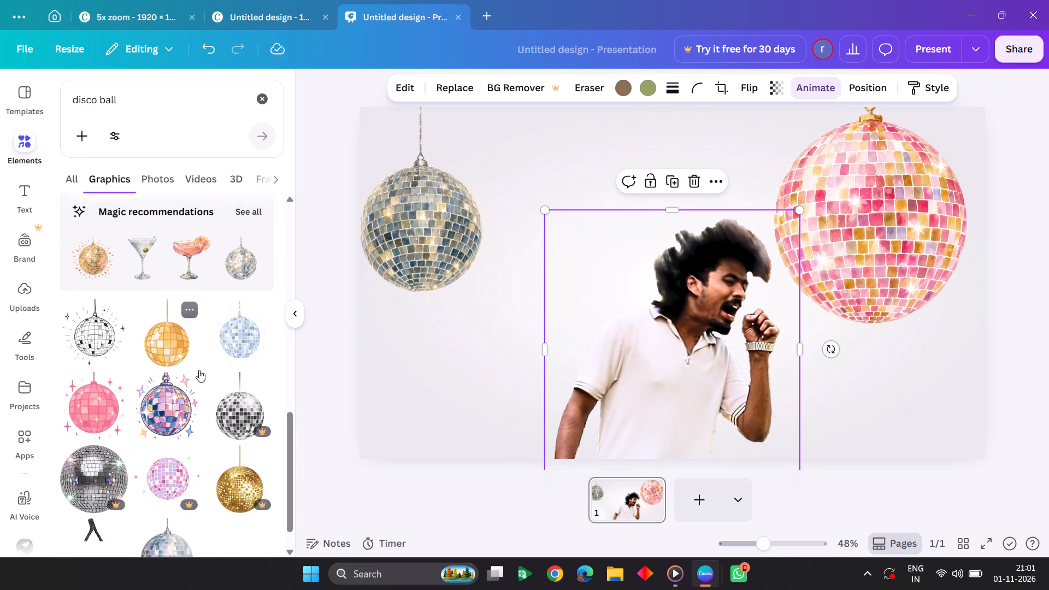
{"action": "scroll", "coordinate": [199, 370], "scroll_direction": "down", "scroll_amount": 2}
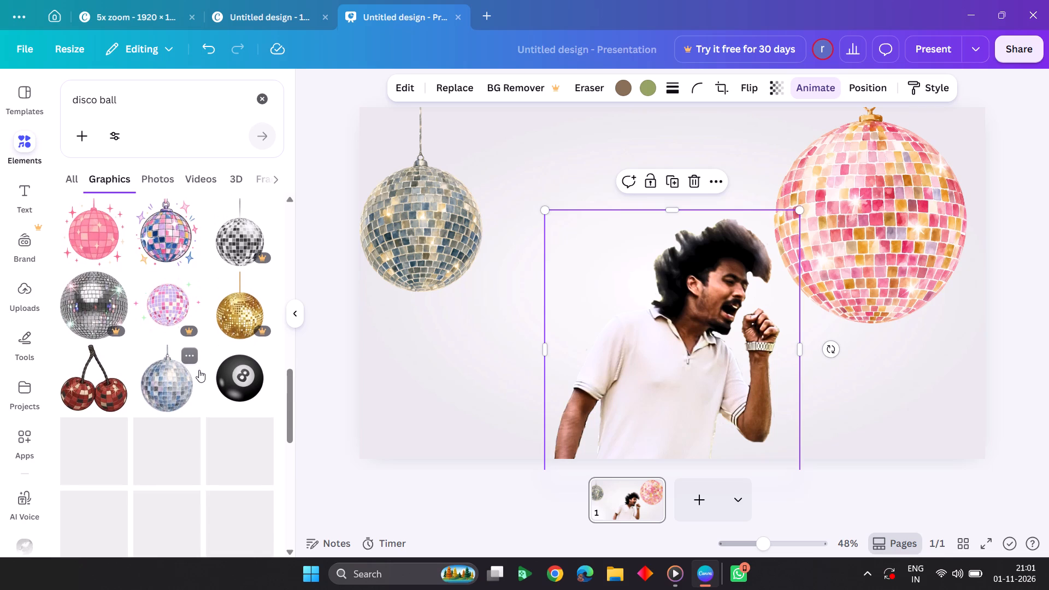
{"action": "scroll", "coordinate": [199, 370], "scroll_direction": "down", "scroll_amount": 4}
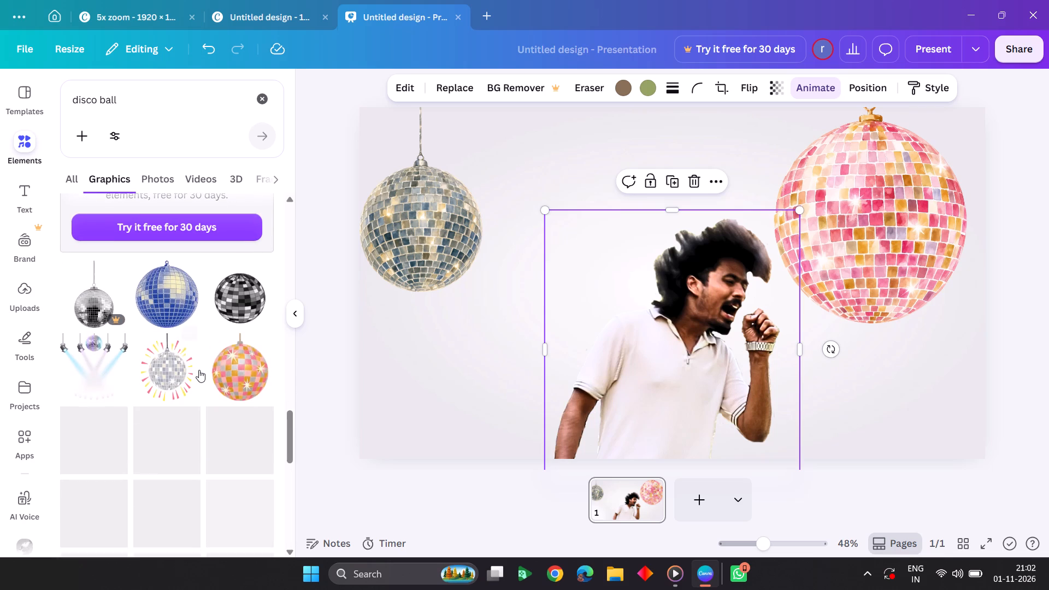
{"action": "scroll", "coordinate": [199, 370], "scroll_direction": "down", "scroll_amount": 1}
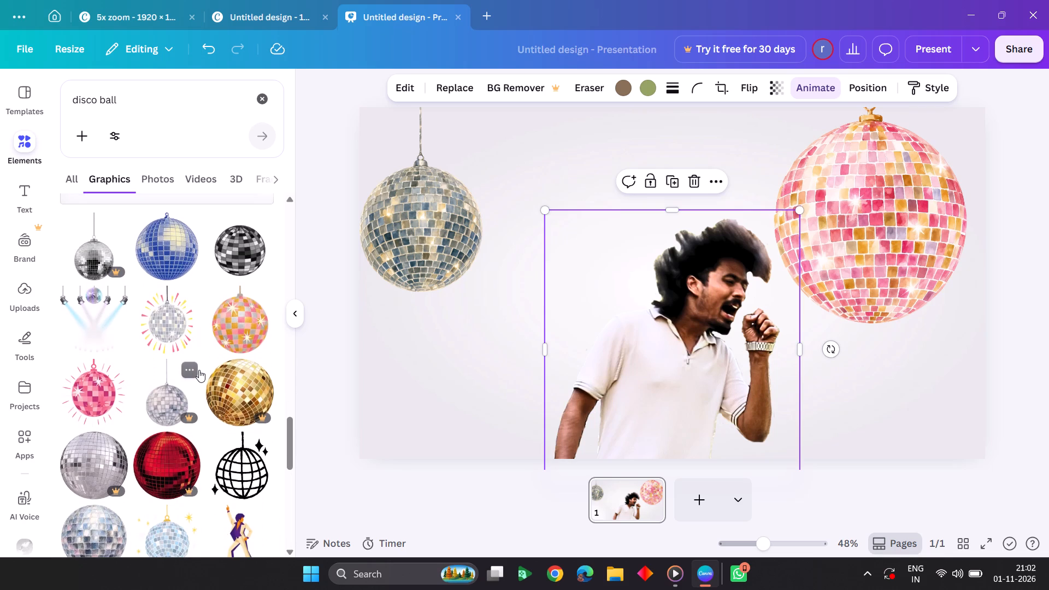
Search the graphics for "disco light".
{"action": "left_click", "coordinate": [163, 102]}
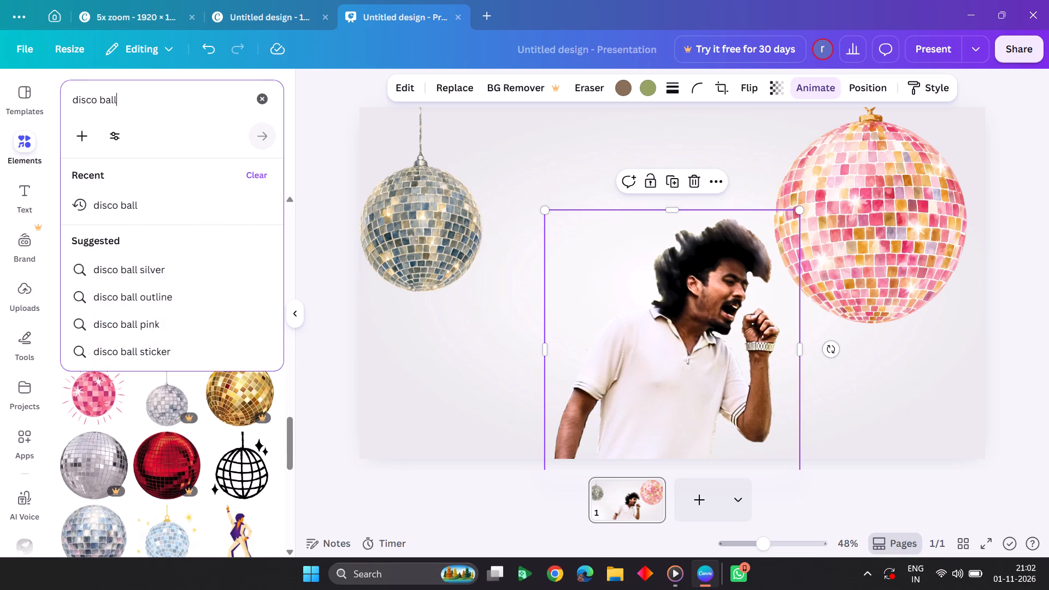
{"action": "key", "text": "BackSpace"}
{"action": "key", "text": "BackSpace"}
{"action": "key", "text": "BackSpace"}
{"action": "key", "text": "BackSpace"}
{"action": "key", "text": "BackSpace"}
{"action": "key", "text": "space"}
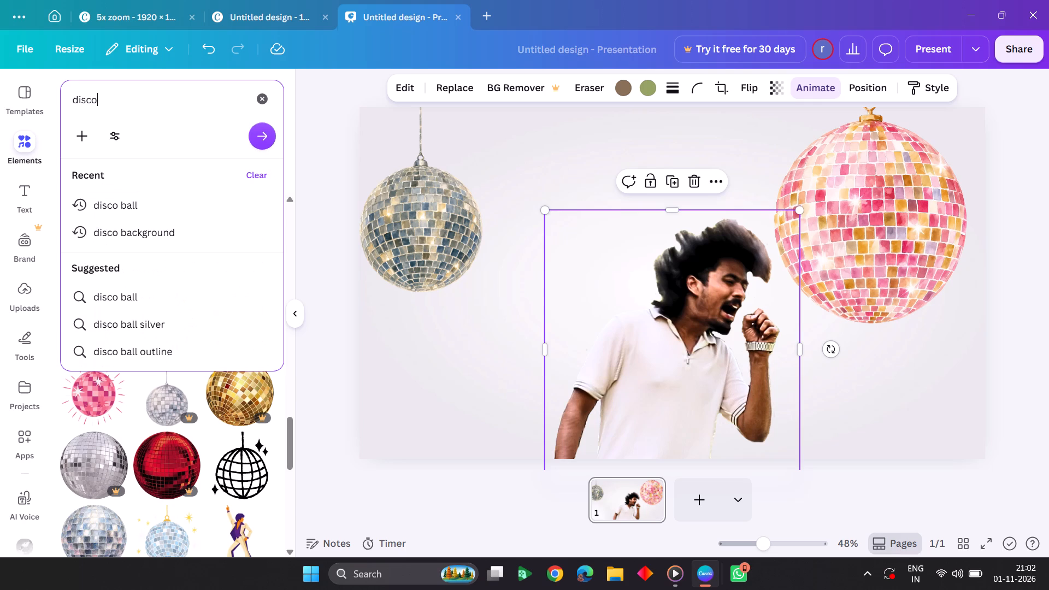
{"action": "type", "text": "light"}
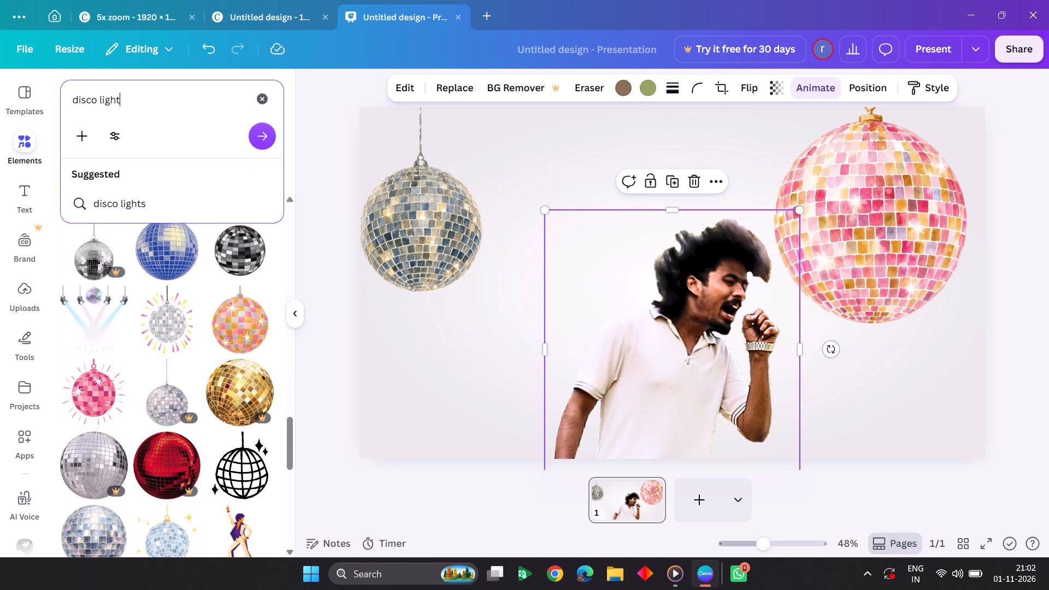
{"action": "key", "text": "Return"}
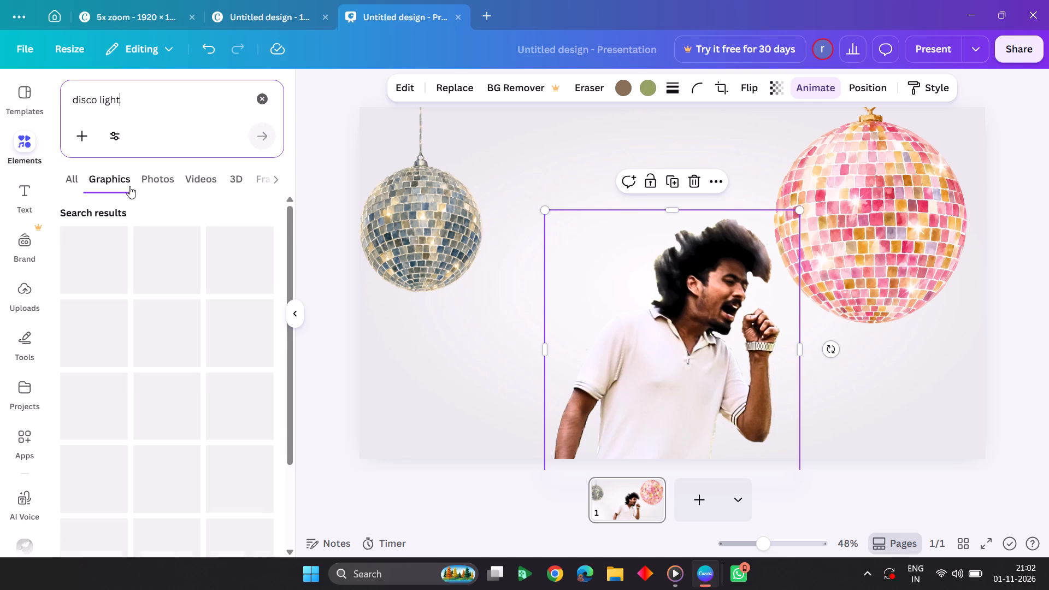
Add the graphic of three multicoloured disco balls hanging from a purple disc, aligned to the page's top edge above the man.
{"action": "scroll", "coordinate": [145, 264], "scroll_direction": "down", "scroll_amount": 1}
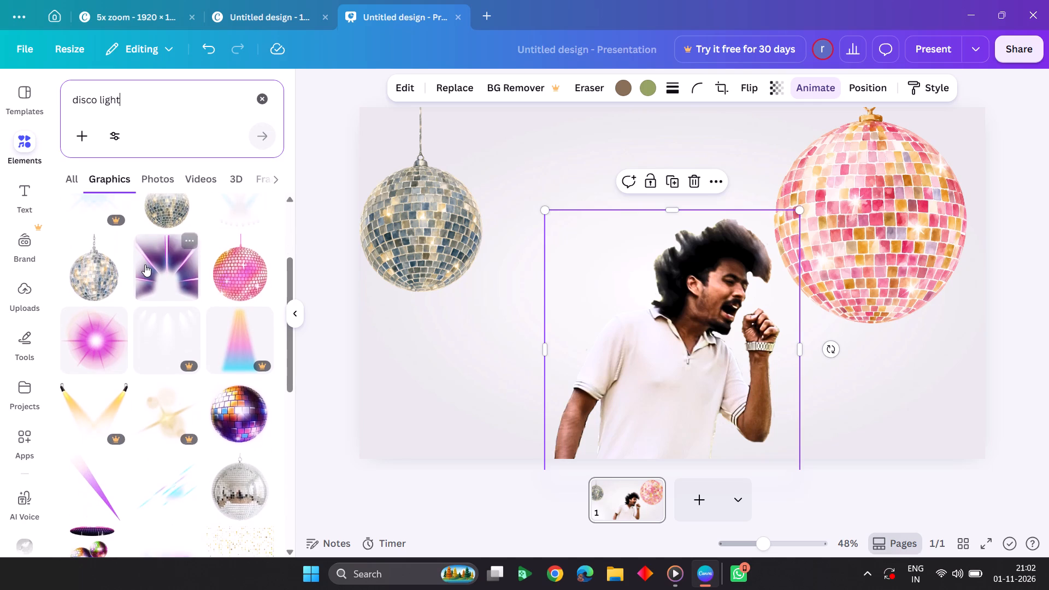
{"action": "scroll", "coordinate": [145, 264], "scroll_direction": "down", "scroll_amount": 3}
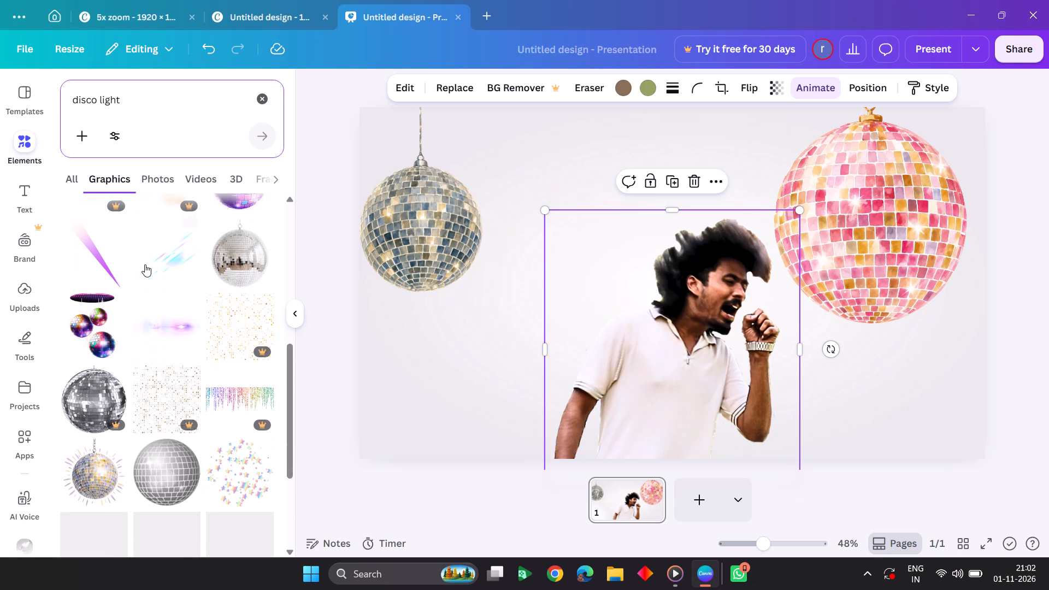
{"action": "scroll", "coordinate": [145, 264], "scroll_direction": "down", "scroll_amount": 1}
{"action": "left_click", "coordinate": [101, 312]}
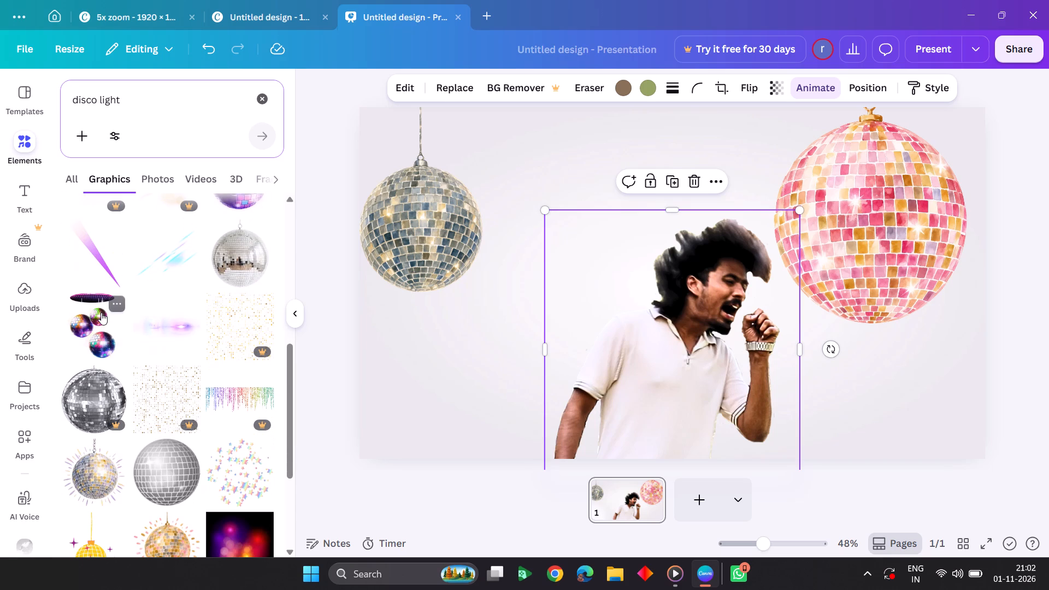
{"action": "left_click_drag", "start_coordinate": [673, 300], "coordinate": [669, 262]}
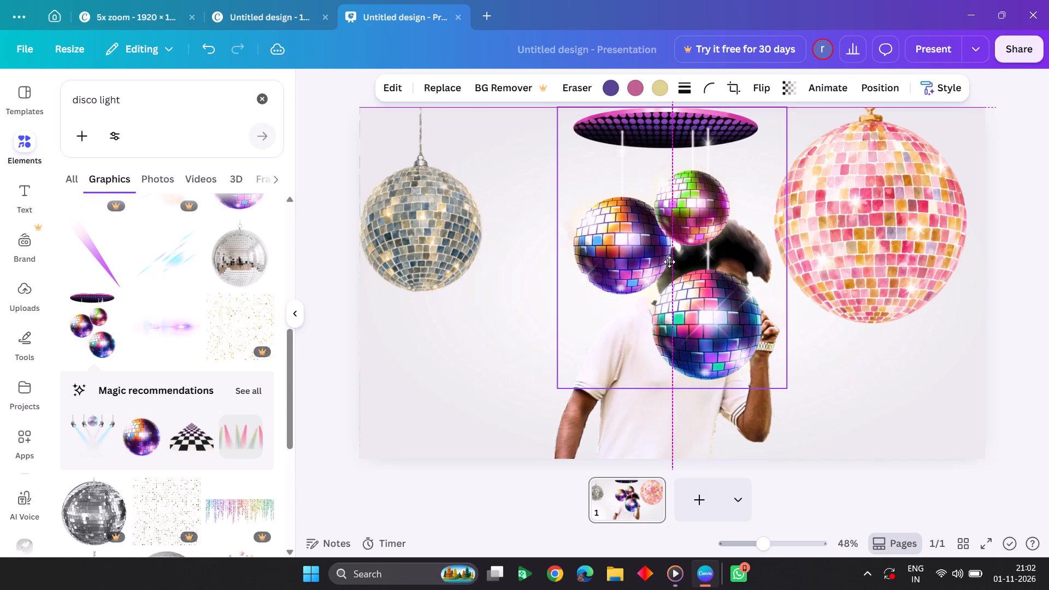
{"action": "left_click_drag", "start_coordinate": [669, 262], "coordinate": [671, 263]}
{"action": "left_click_drag", "start_coordinate": [671, 263], "coordinate": [671, 262]}
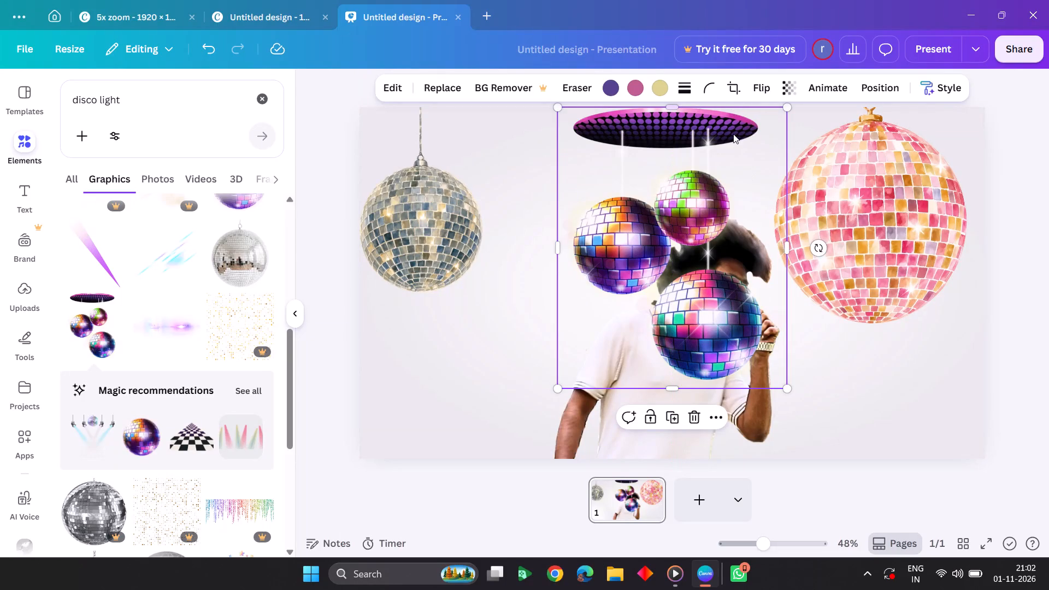
Send the three-ball graphic backward two layers so it sits behind the man's cut-out.
{"action": "left_click", "coordinate": [719, 415]}
{"action": "left_click", "coordinate": [762, 170]}
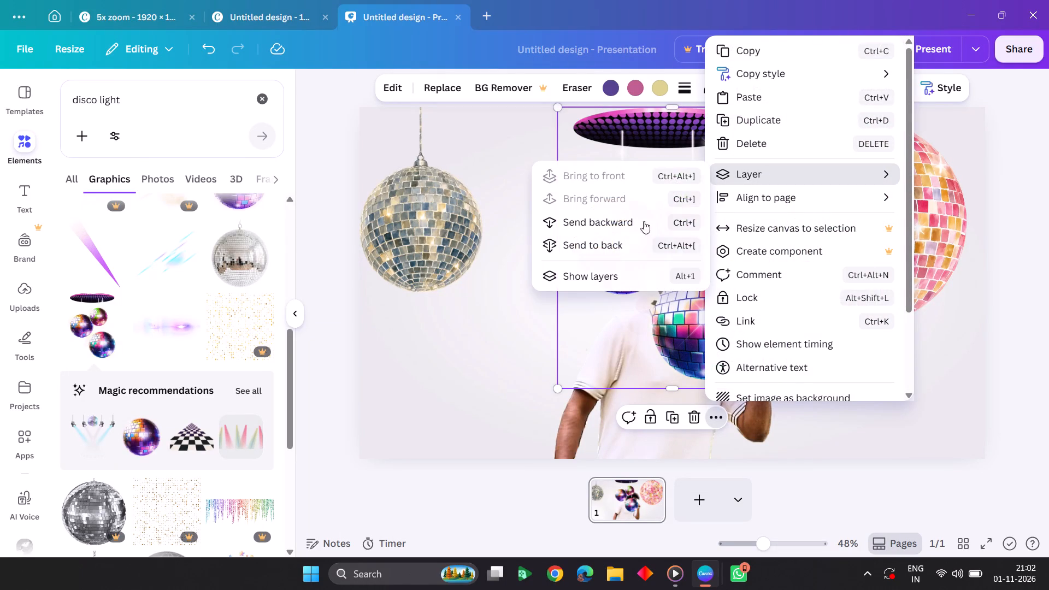
{"action": "left_click", "coordinate": [619, 228]}
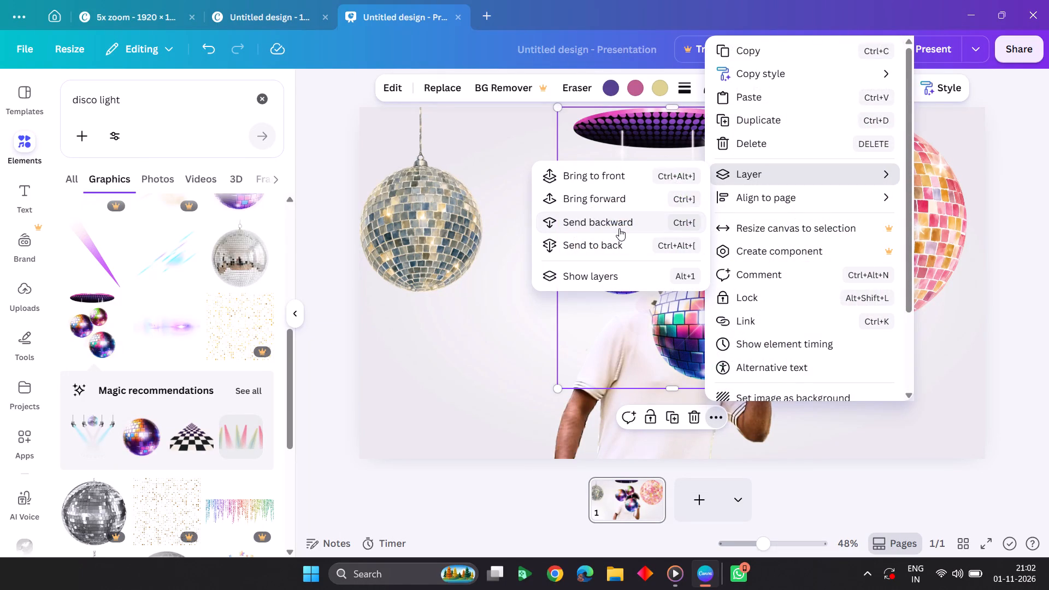
{"action": "left_click", "coordinate": [612, 225]}
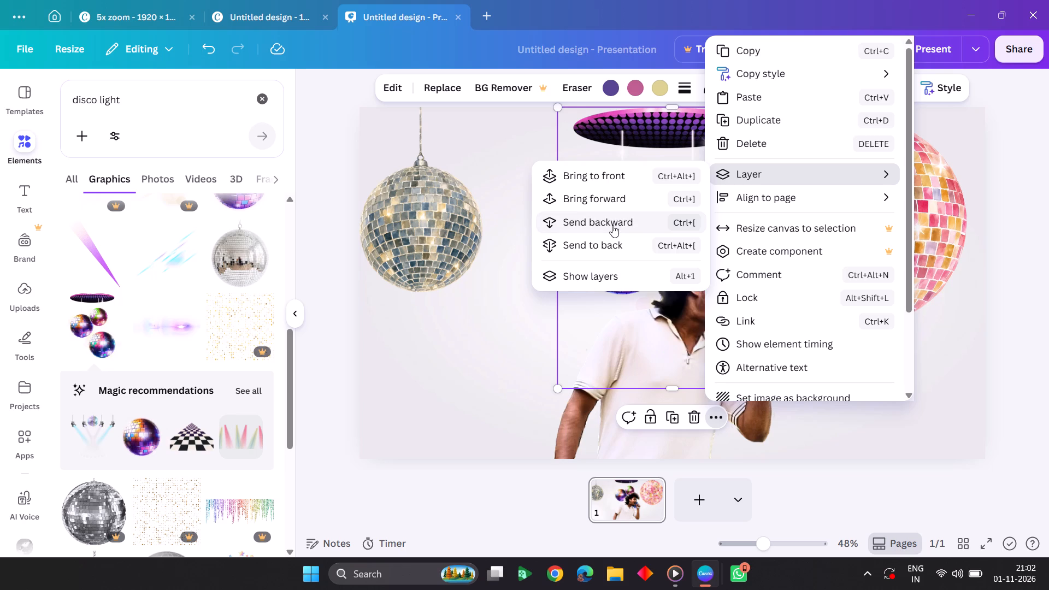
Apply the Photo Flow animation to the white gradient background image.
{"action": "left_click", "coordinate": [949, 356]}
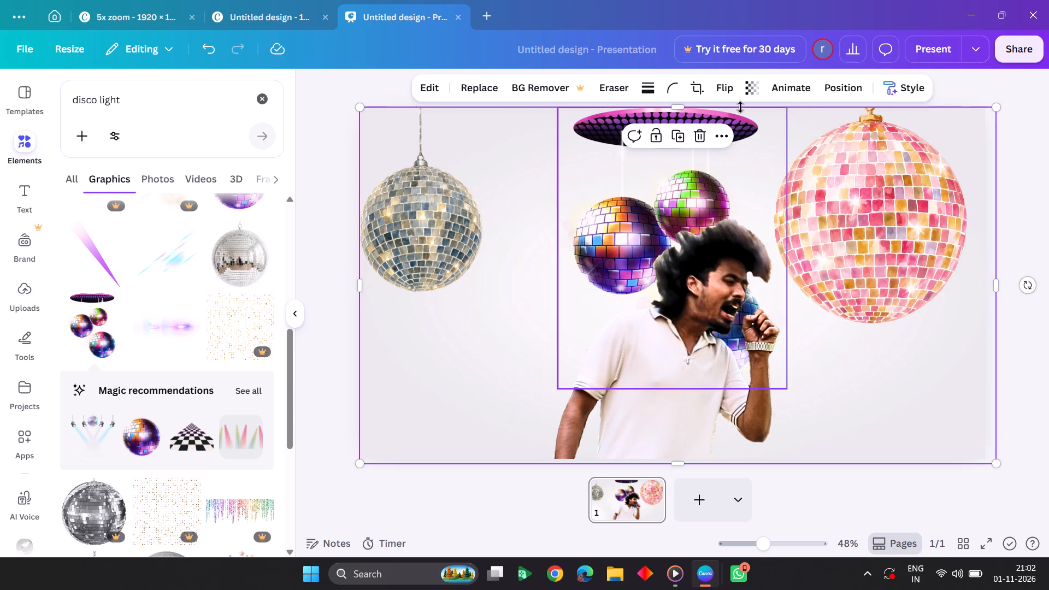
{"action": "left_click", "coordinate": [777, 91]}
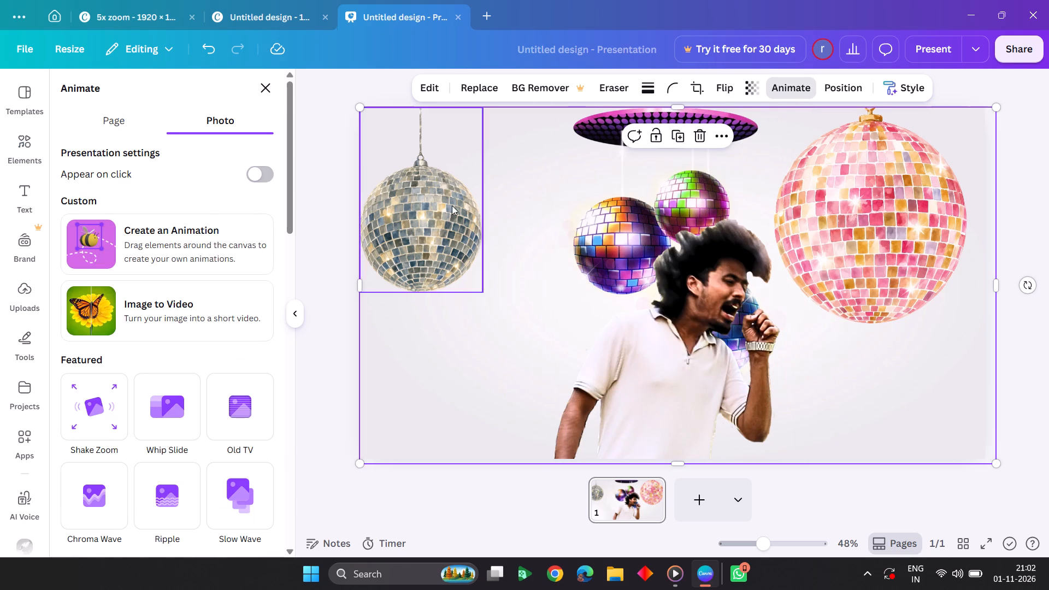
{"action": "scroll", "coordinate": [161, 339], "scroll_direction": "down", "scroll_amount": 8}
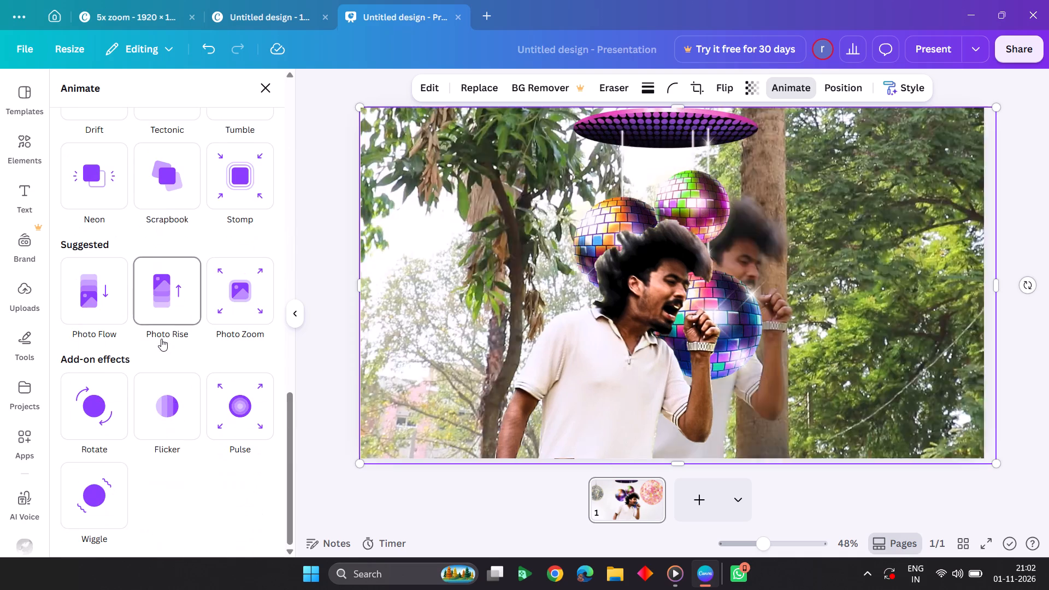
{"action": "scroll", "coordinate": [182, 300], "scroll_direction": "up", "scroll_amount": 1}
{"action": "left_click", "coordinate": [108, 371]}
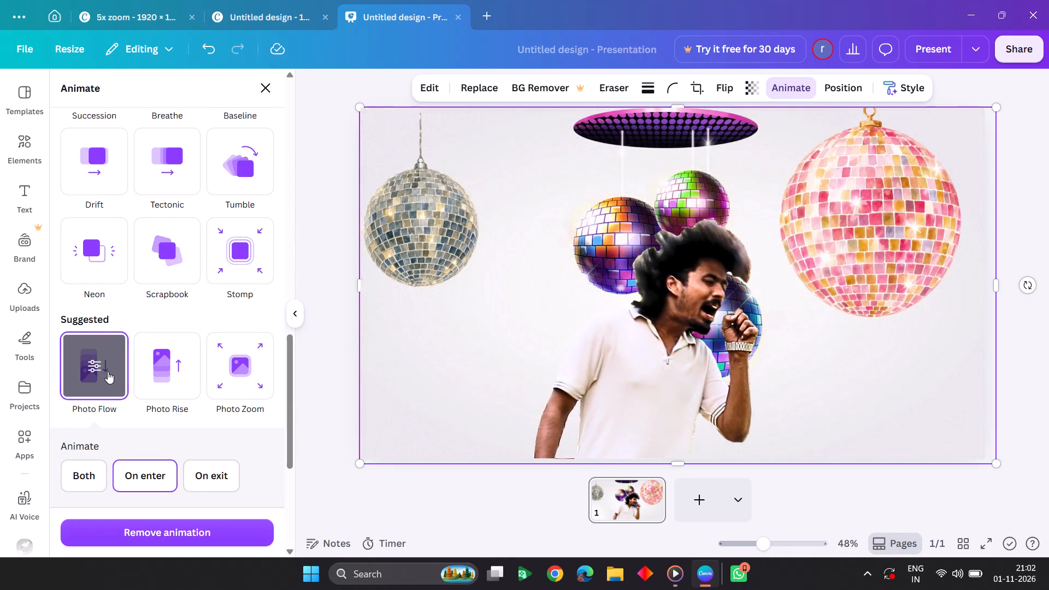
{"action": "left_click", "coordinate": [320, 376]}
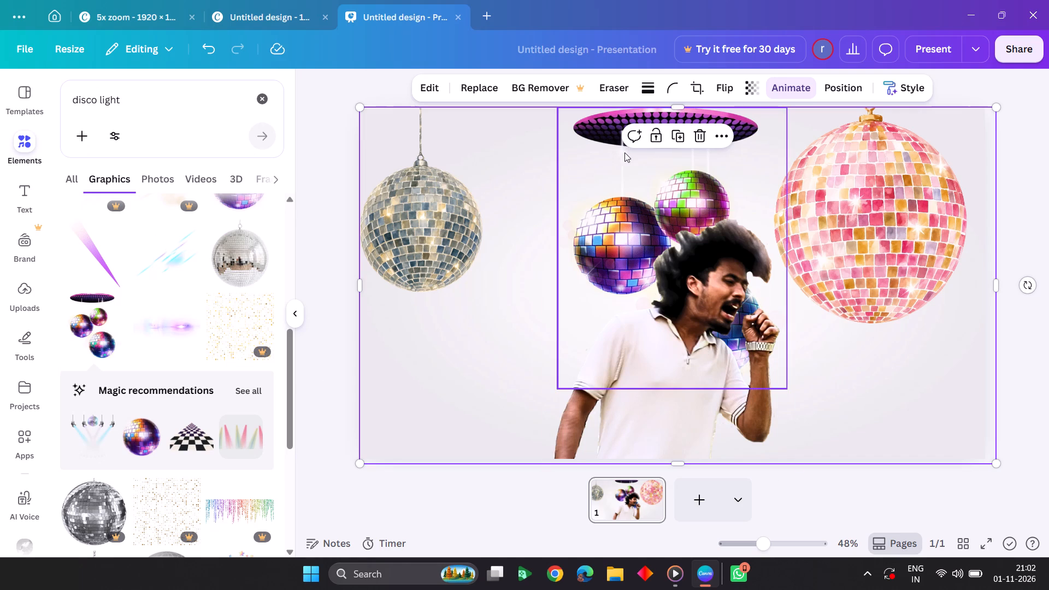
Move the three-ball graphic straight up until its purple disc is off the page and the balls hang from the top edge.
{"action": "left_click_drag", "start_coordinate": [606, 167], "coordinate": [603, 116]}
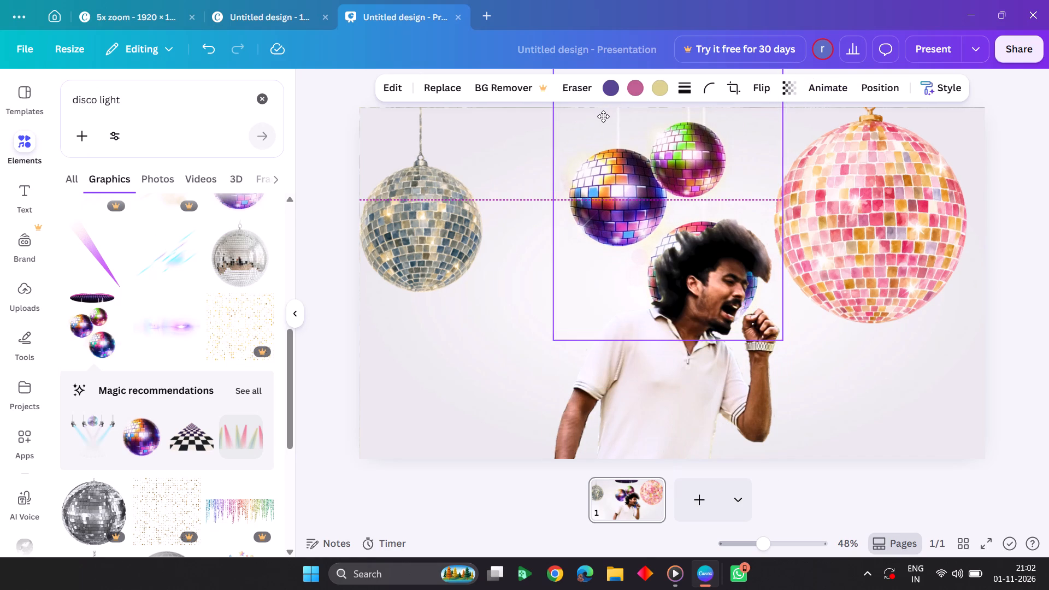
{"action": "left_click_drag", "start_coordinate": [603, 116], "coordinate": [607, 102]}
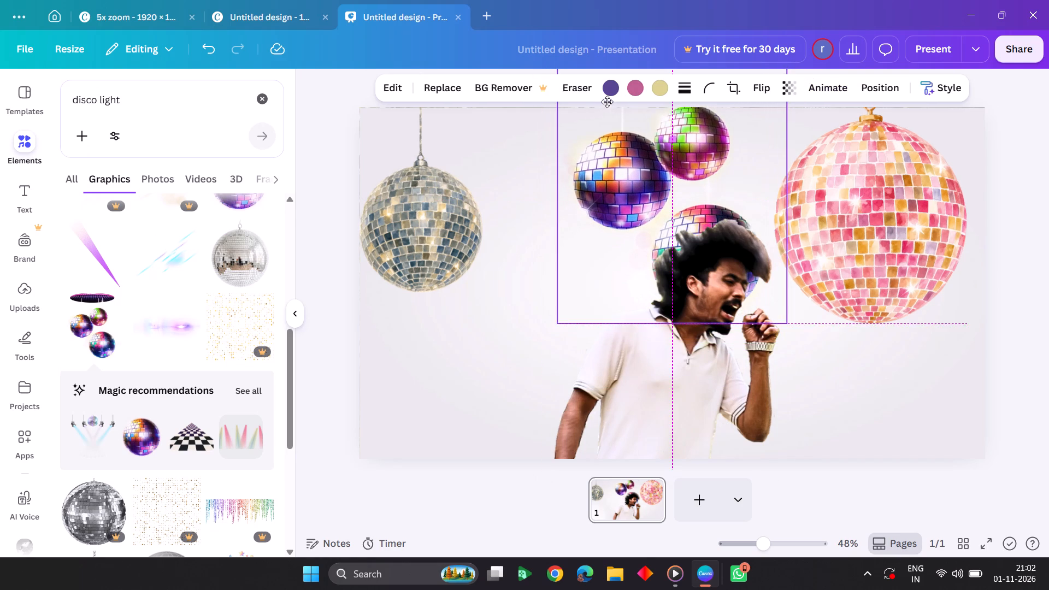
{"action": "left_click_drag", "start_coordinate": [607, 102], "coordinate": [608, 82]}
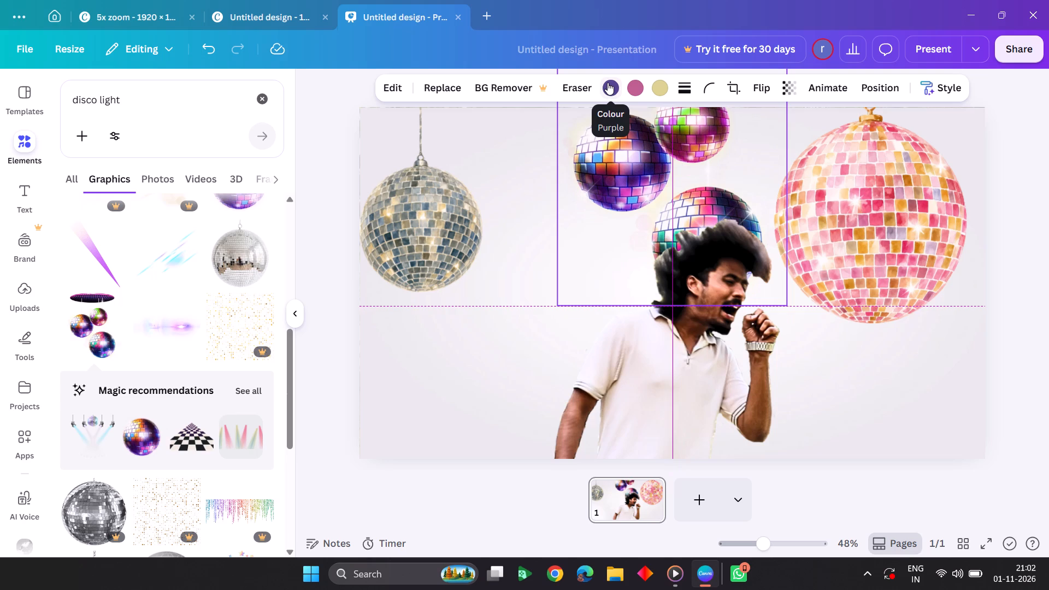
{"action": "left_click_drag", "start_coordinate": [608, 82], "coordinate": [608, 82]}
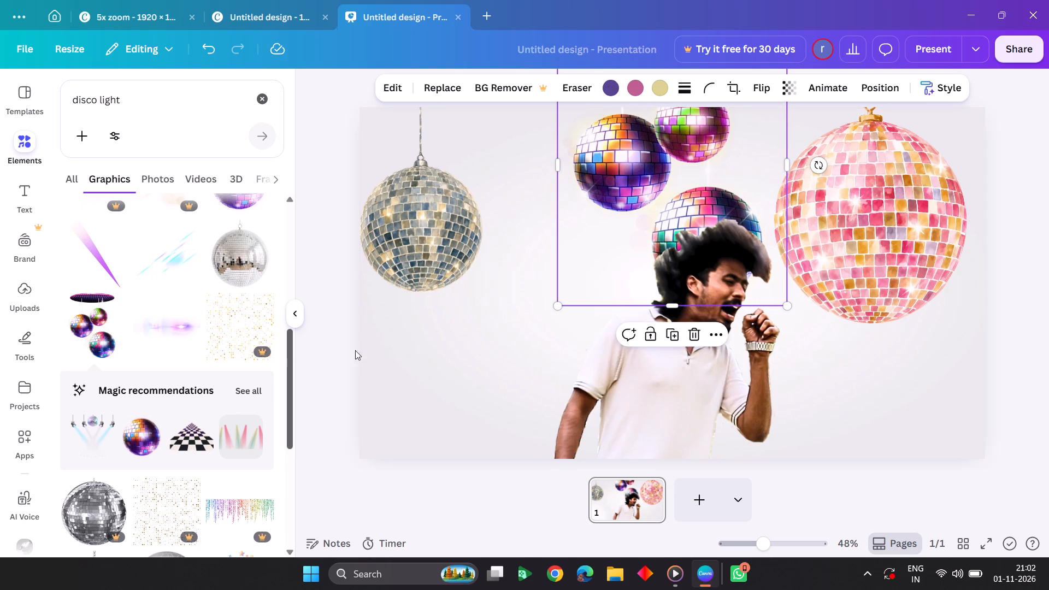
Add the yellow downward spotlight glow graphic and place it over the three disco balls, its top slightly beyond the page's top edge.
{"action": "scroll", "coordinate": [190, 465], "scroll_direction": "down", "scroll_amount": 1}
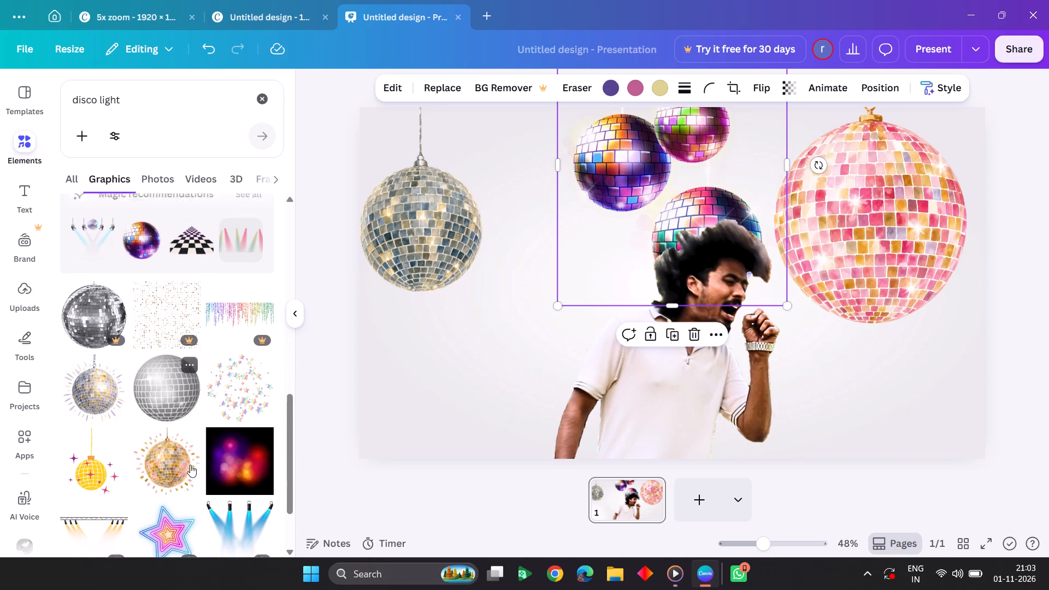
{"action": "scroll", "coordinate": [190, 465], "scroll_direction": "down", "scroll_amount": 4}
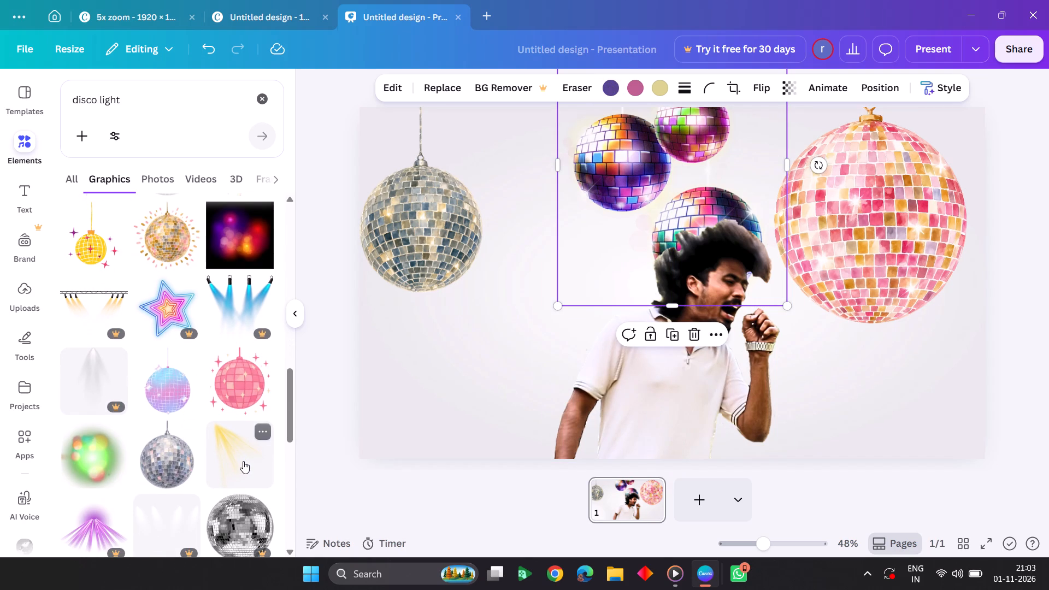
{"action": "scroll", "coordinate": [196, 461], "scroll_direction": "down", "scroll_amount": 2}
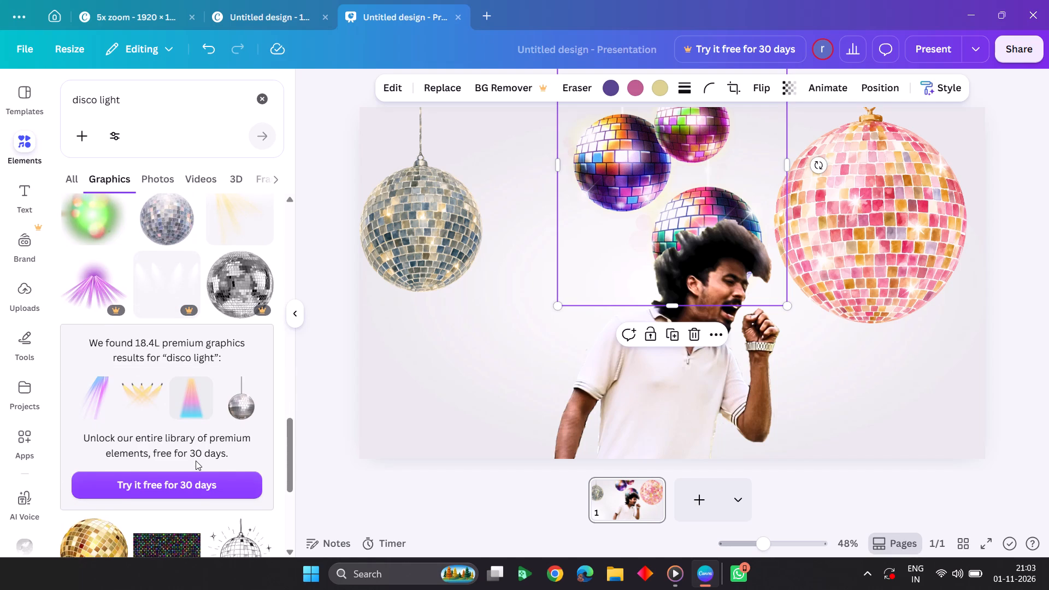
{"action": "scroll", "coordinate": [196, 461], "scroll_direction": "down", "scroll_amount": 4}
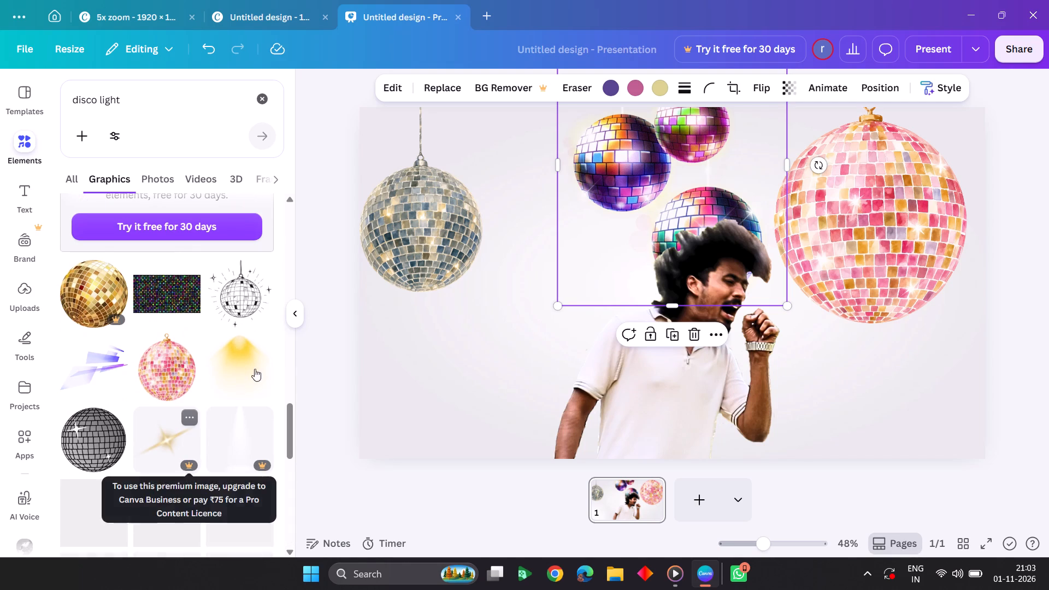
{"action": "left_click", "coordinate": [249, 369]}
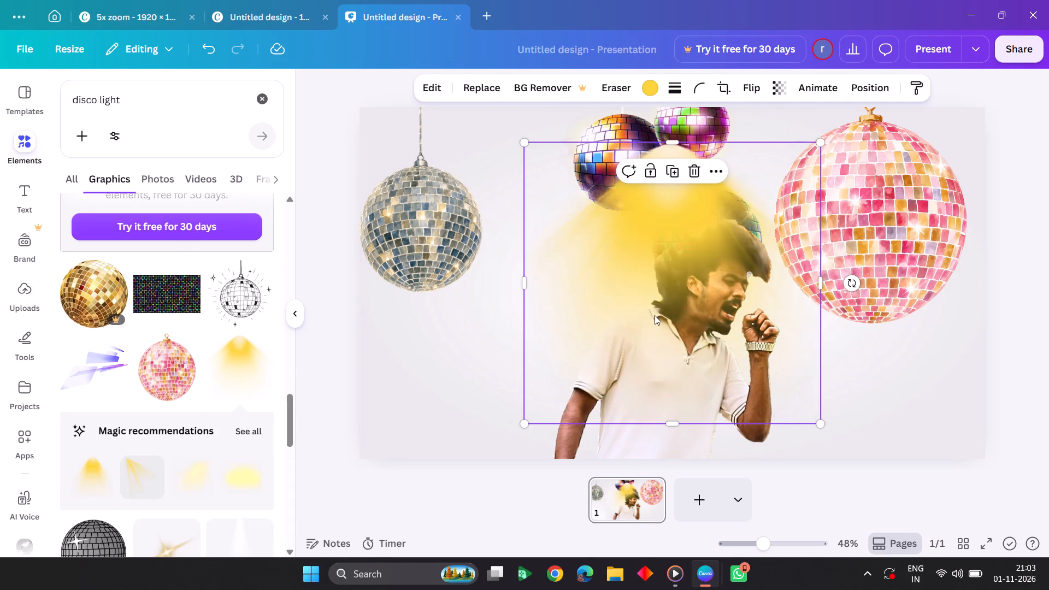
{"action": "left_click_drag", "start_coordinate": [654, 315], "coordinate": [475, 271]}
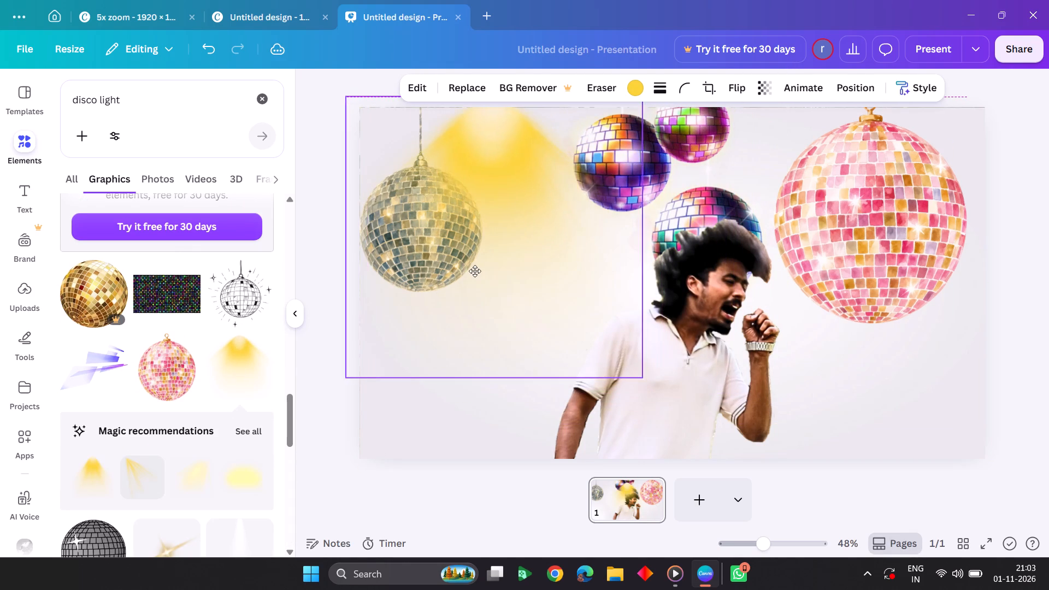
{"action": "left_click_drag", "start_coordinate": [475, 271], "coordinate": [682, 245]}
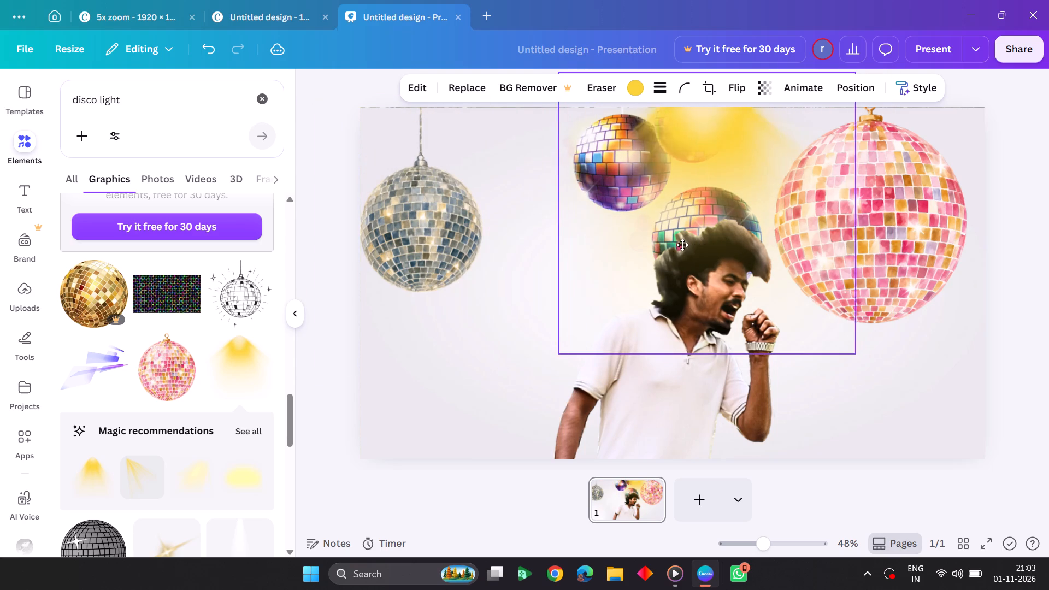
{"action": "left_click_drag", "start_coordinate": [682, 245], "coordinate": [673, 255]}
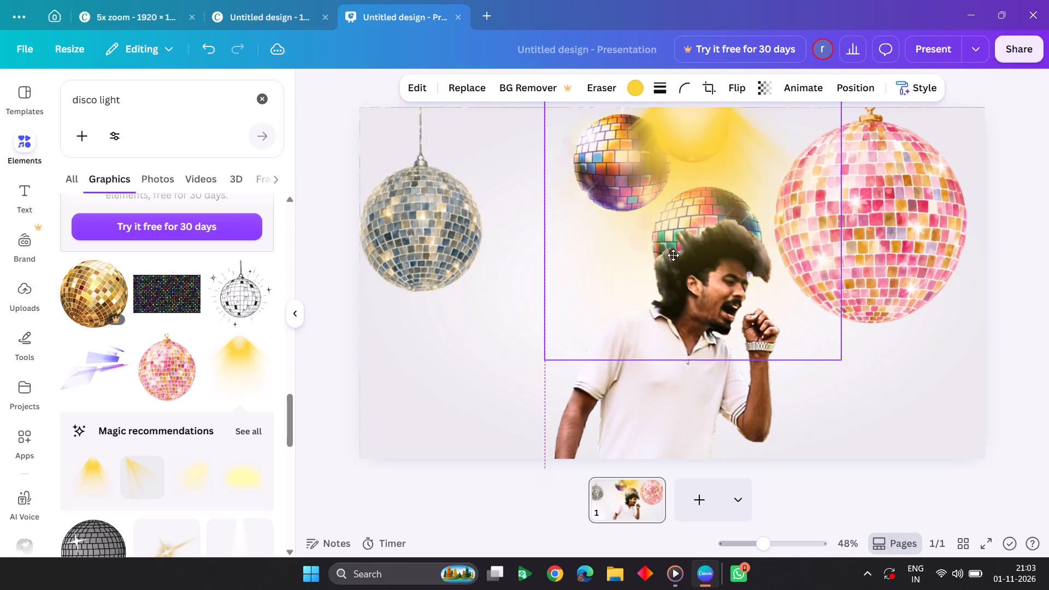
{"action": "left_click_drag", "start_coordinate": [673, 255], "coordinate": [673, 258]}
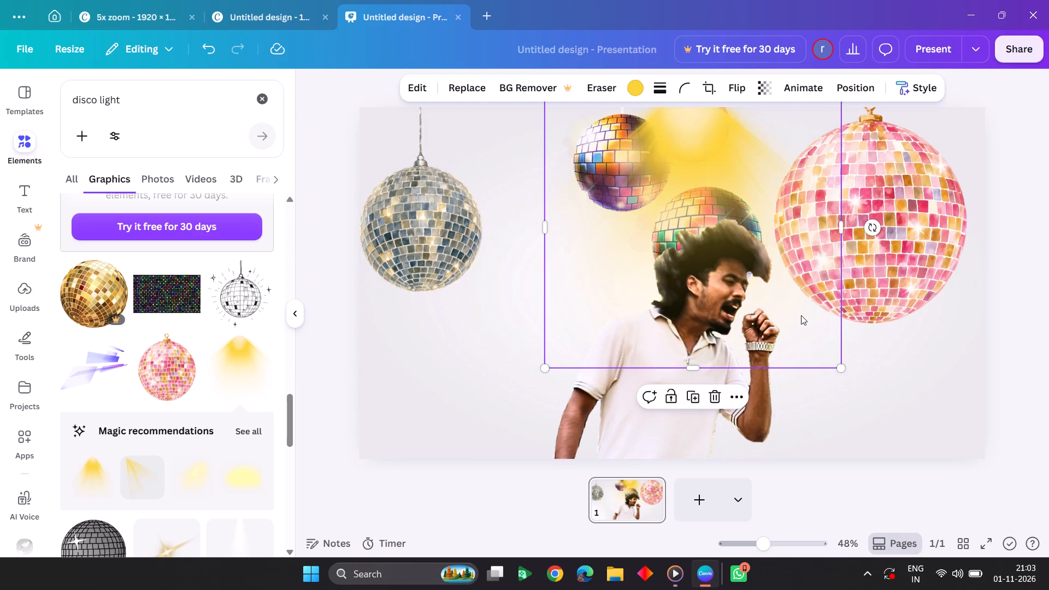
Send the yellow spotlight graphic backward two layers so it sits behind the man's cut-out.
{"action": "left_click", "coordinate": [732, 396]}
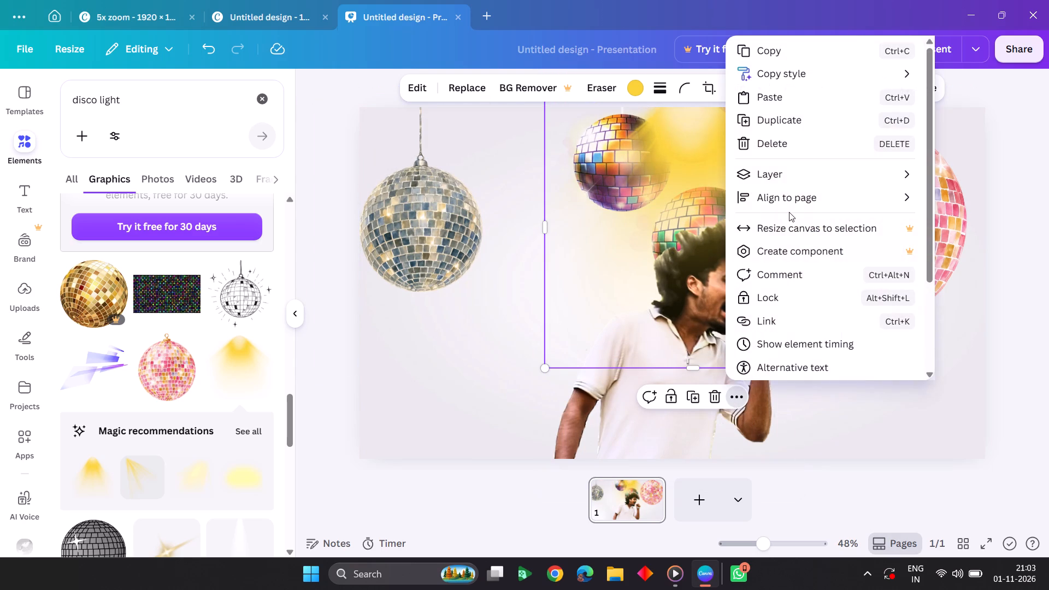
{"action": "left_click", "coordinate": [797, 169]}
{"action": "left_click", "coordinate": [637, 220]}
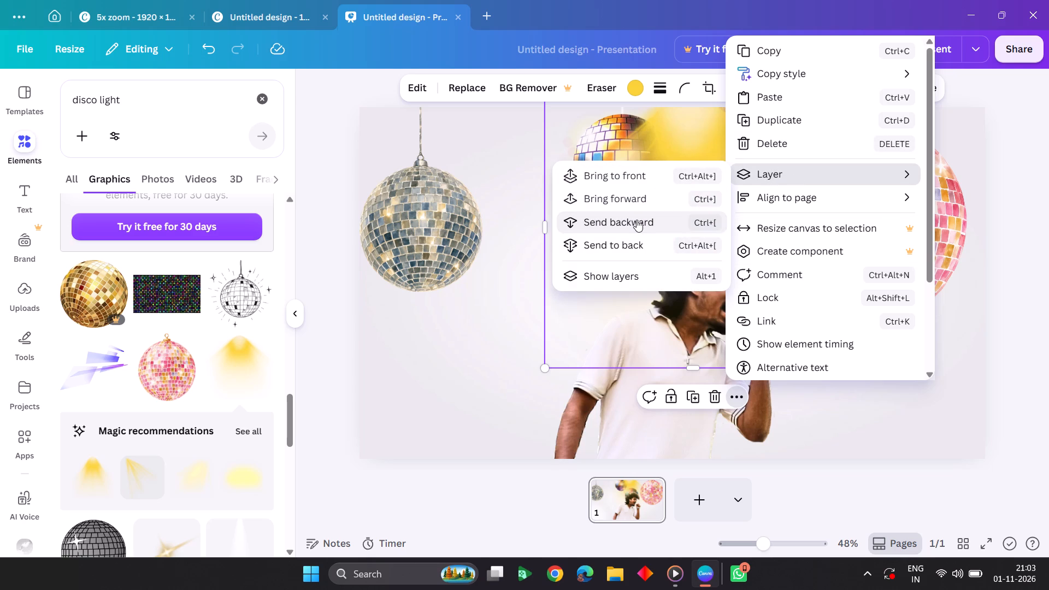
{"action": "left_click", "coordinate": [637, 220]}
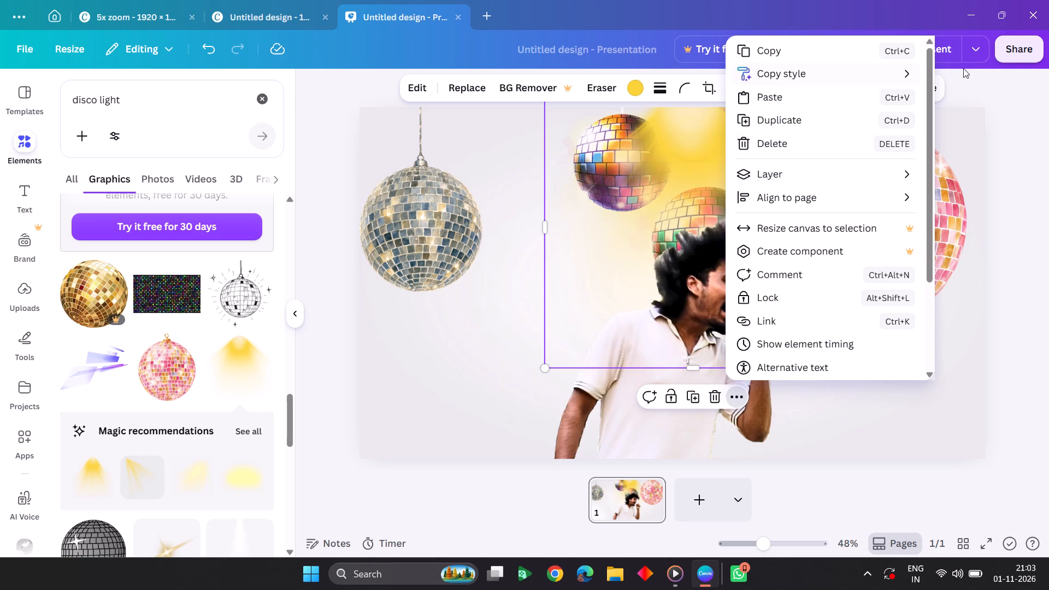
{"action": "left_click", "coordinate": [974, 97]}
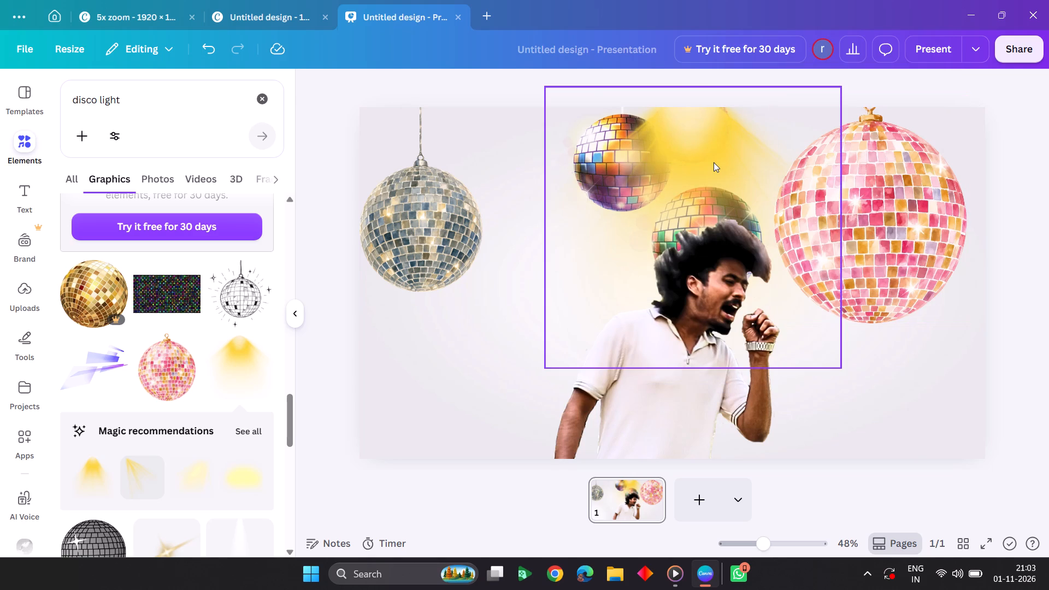
Apply the Photo Flow animation to the yellow spotlight graphic.
{"action": "left_click", "coordinate": [713, 162]}
{"action": "left_click", "coordinate": [799, 87]}
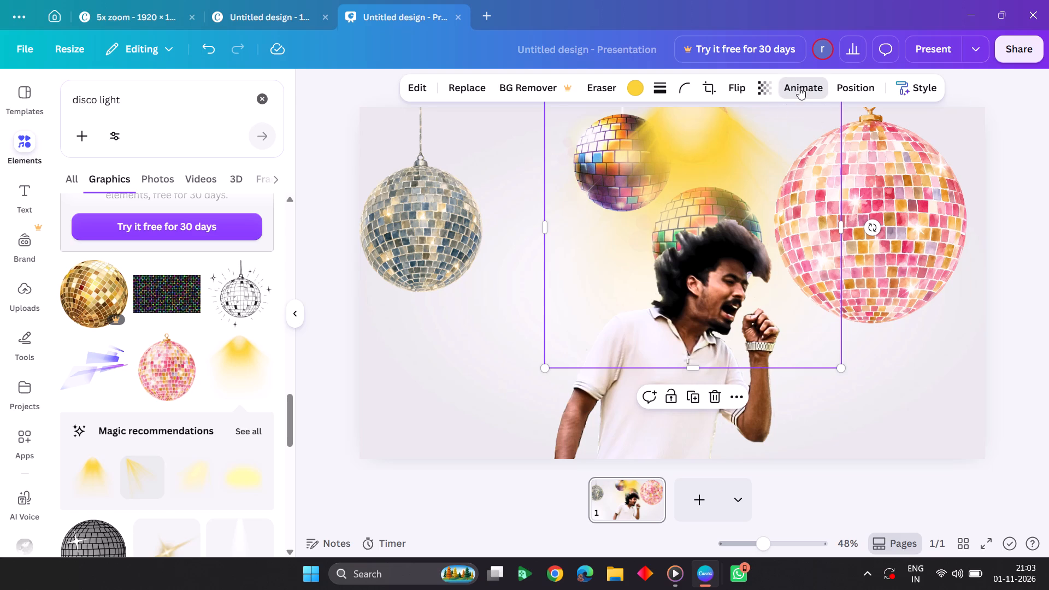
{"action": "scroll", "coordinate": [207, 439], "scroll_direction": "down", "scroll_amount": 6}
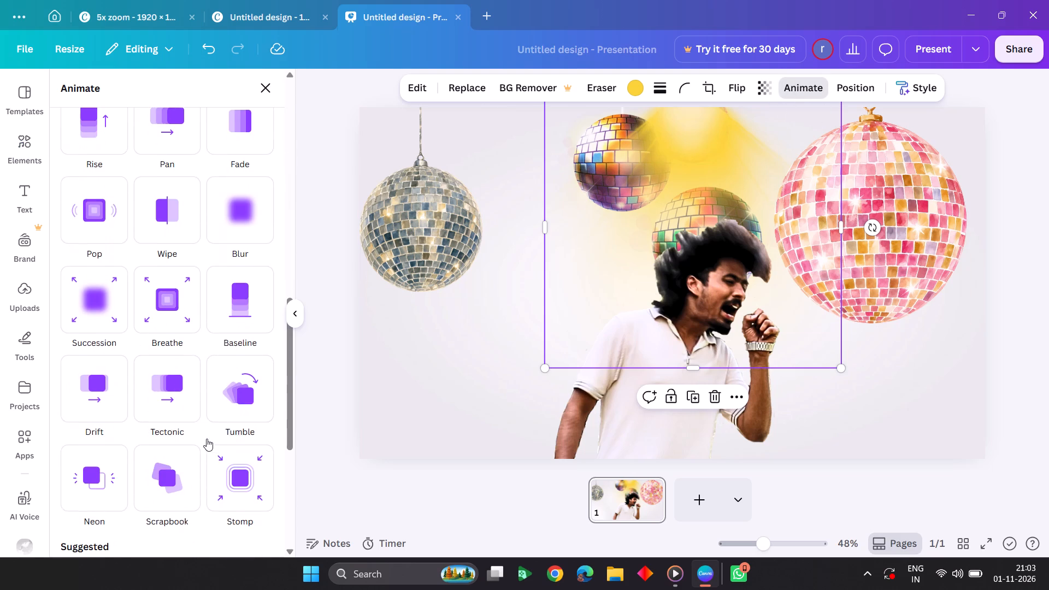
{"action": "scroll", "coordinate": [108, 447], "scroll_direction": "down", "scroll_amount": 2}
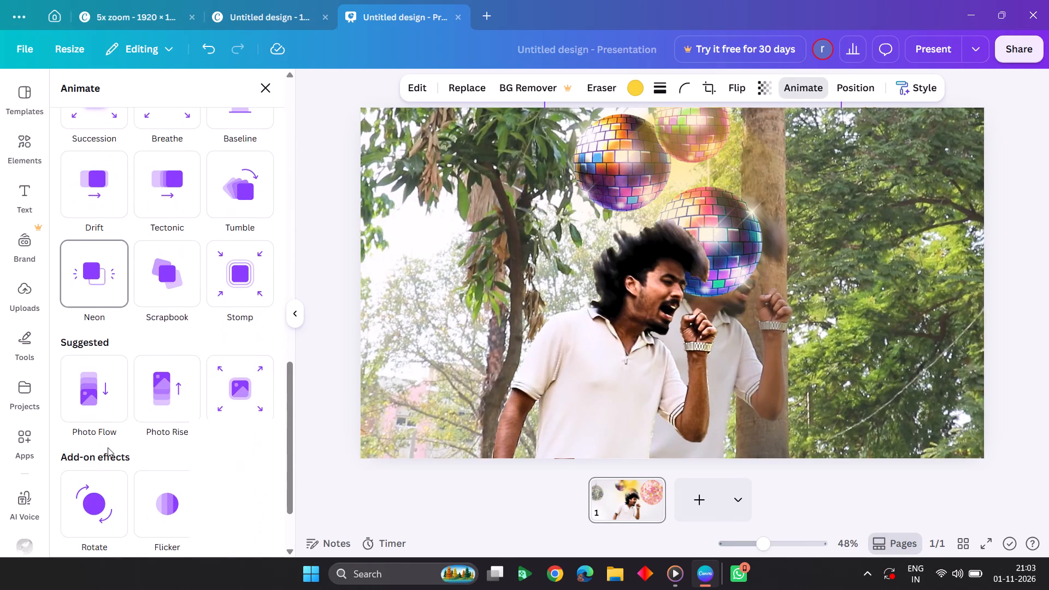
{"action": "left_click", "coordinate": [108, 409]}
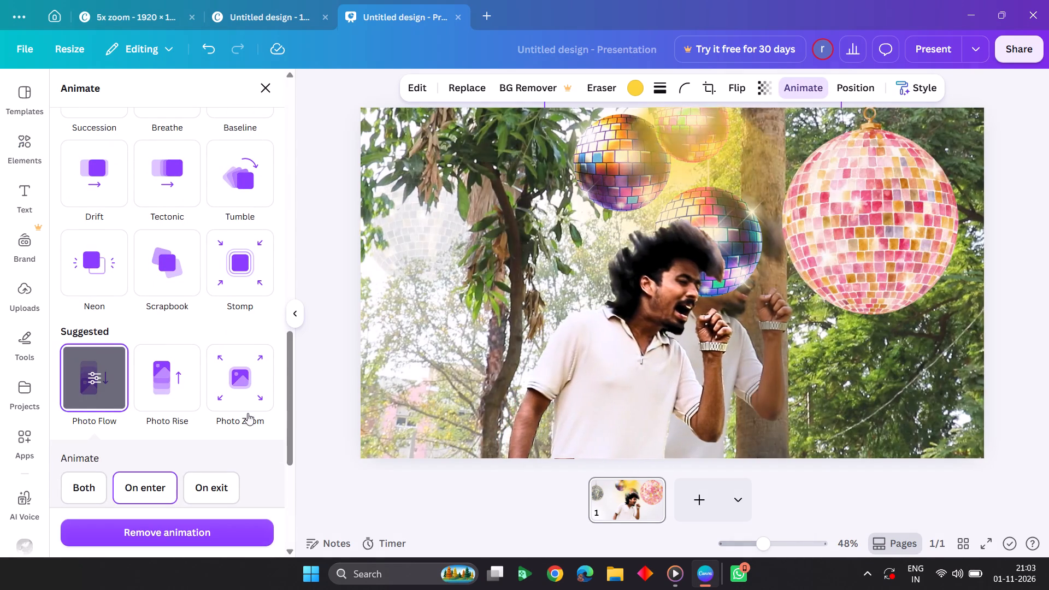
{"action": "left_click", "coordinate": [332, 412]}
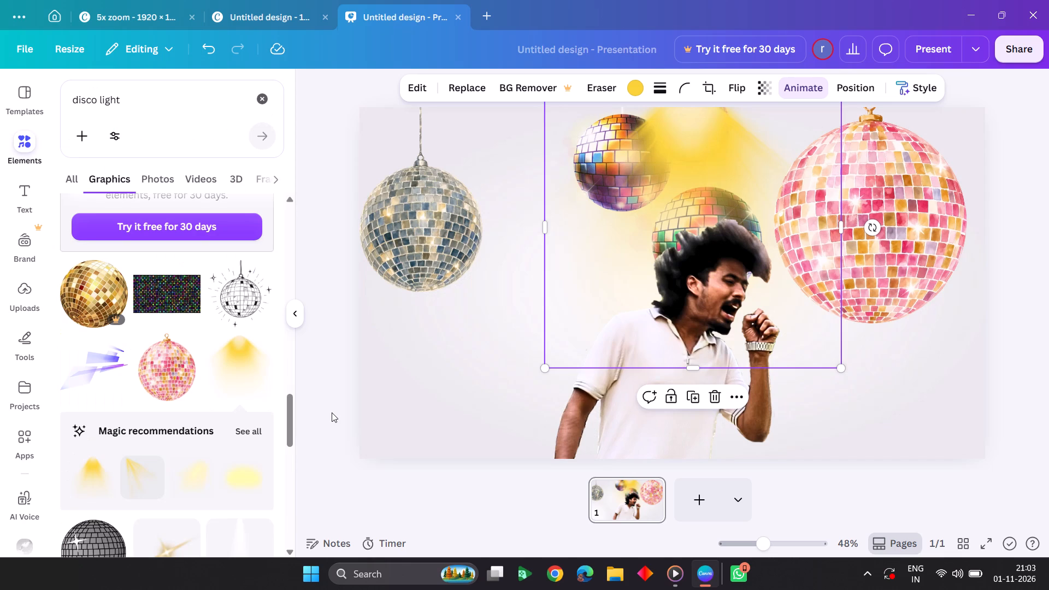
Change the animation of the man's cut-out to Breathe.
{"action": "left_click", "coordinate": [603, 412]}
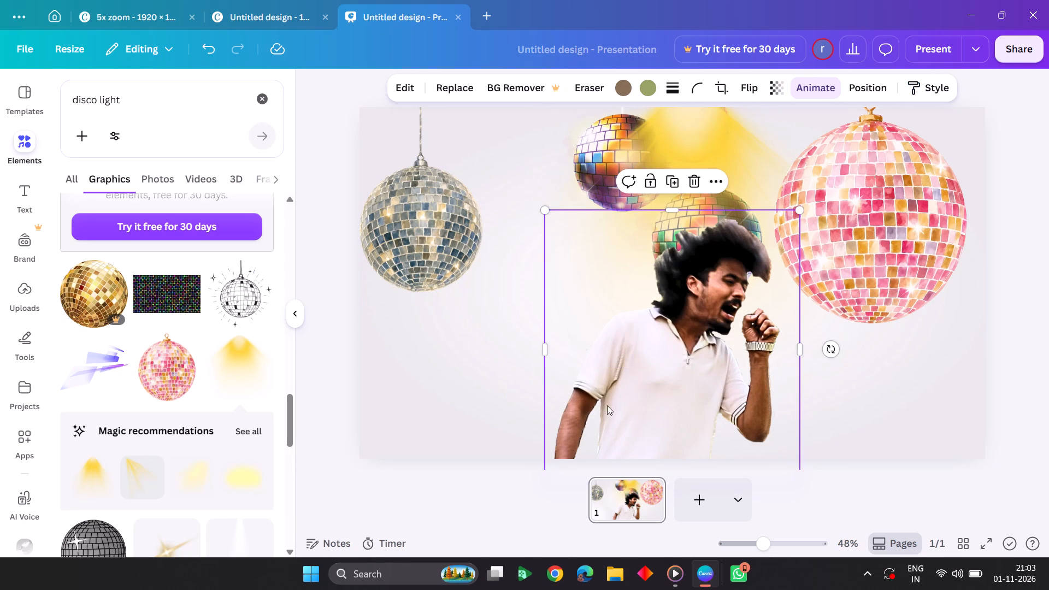
{"action": "left_click", "coordinate": [810, 85]}
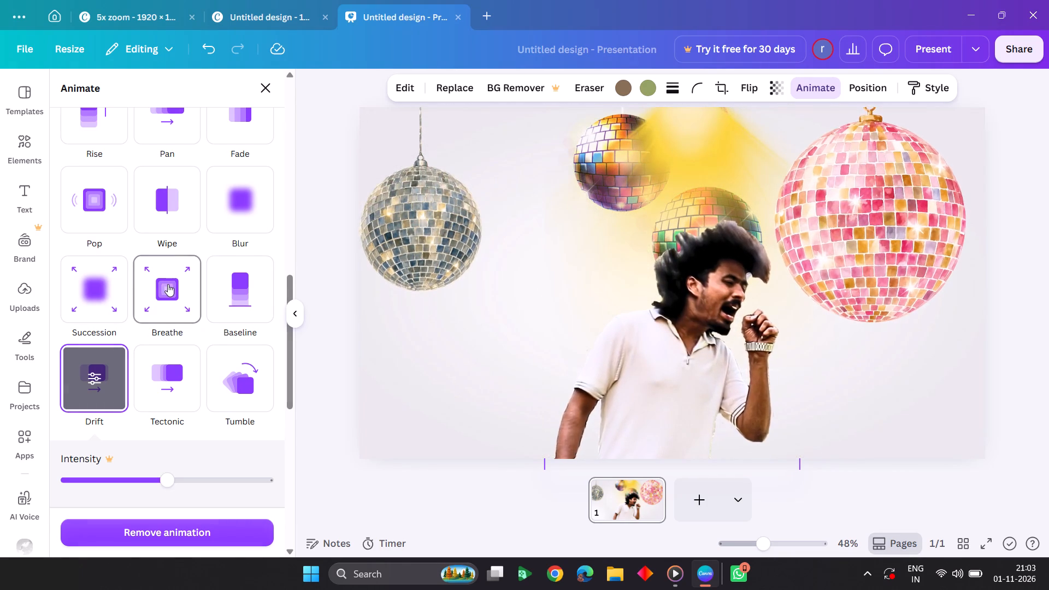
{"action": "left_click", "coordinate": [168, 284]}
{"action": "left_click", "coordinate": [343, 352]}
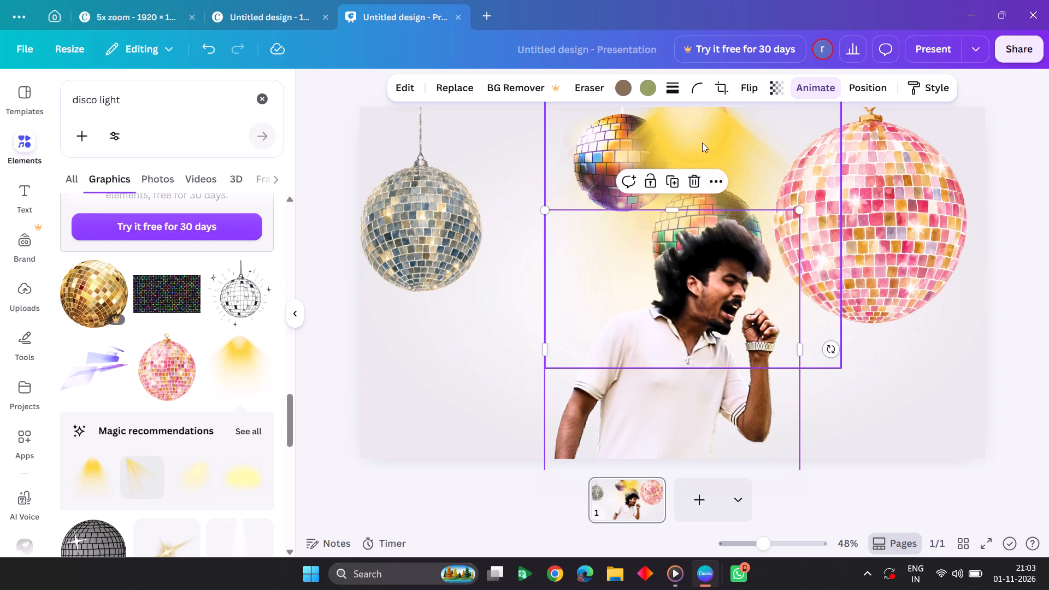
Nudge the yellow spotlight graphic slightly up and to the left over the three disco balls.
{"action": "left_click_drag", "start_coordinate": [702, 137], "coordinate": [693, 132]}
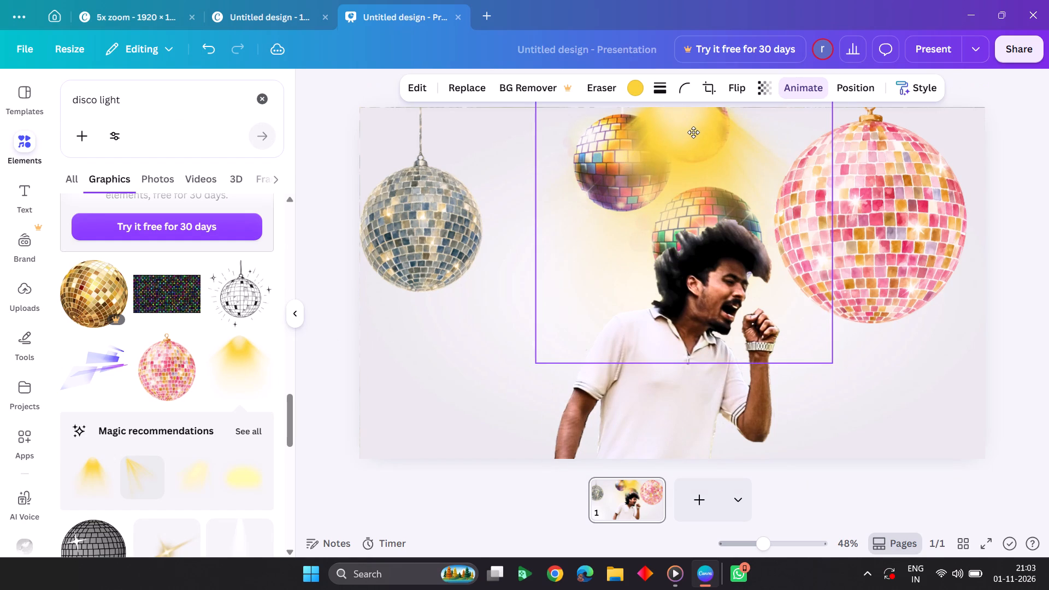
{"action": "left_click_drag", "start_coordinate": [693, 132], "coordinate": [693, 132]}
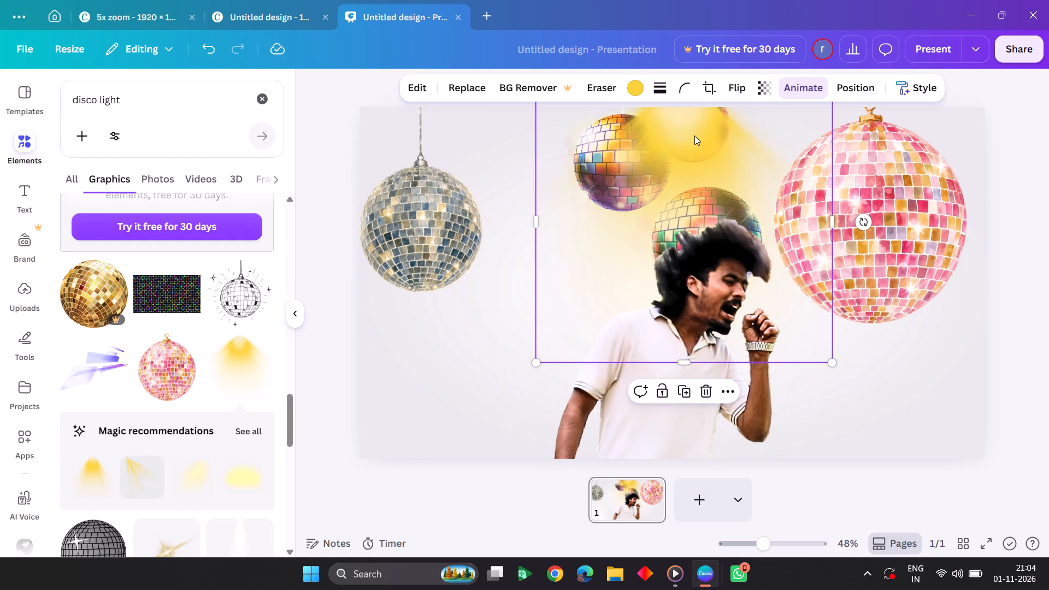
{"action": "left_click", "coordinate": [1023, 433]}
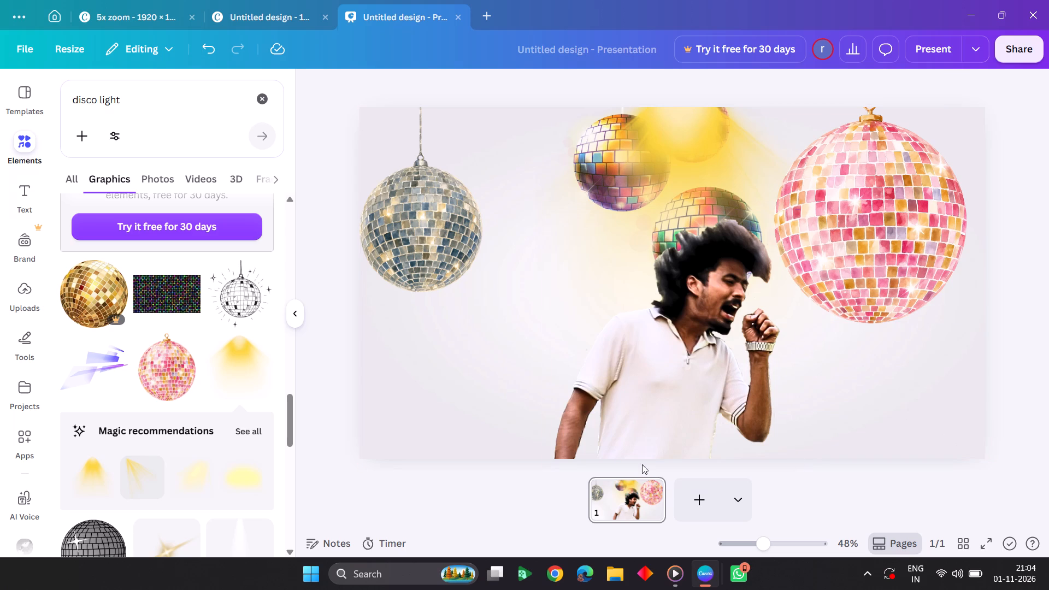
Add the pale yellow diagonal light beam graphic and place it over the pink disco ball at the page's top-right corner.
{"action": "scroll", "coordinate": [185, 376], "scroll_direction": "down", "scroll_amount": 5}
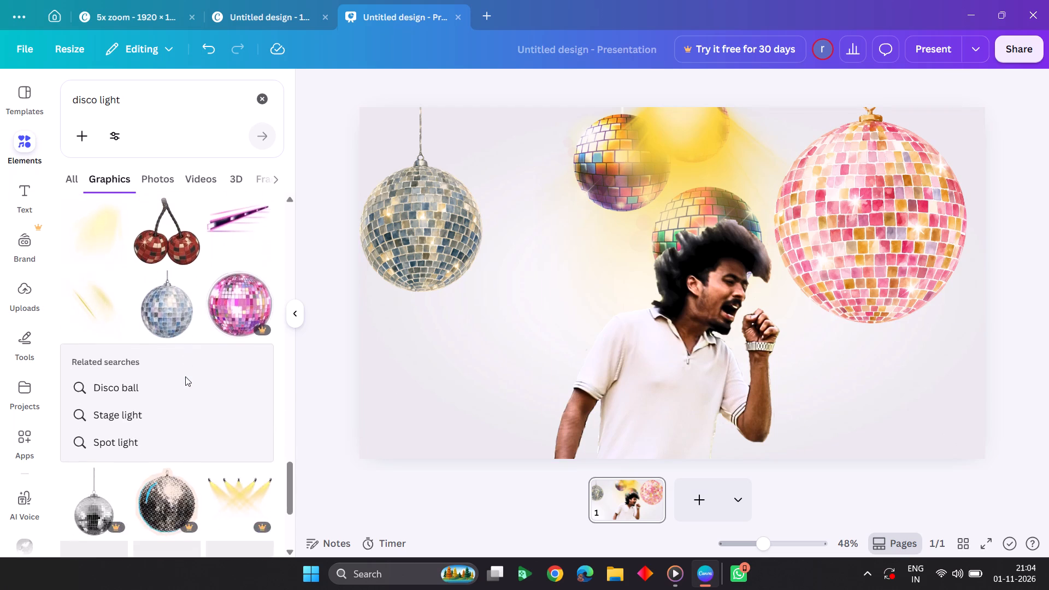
{"action": "scroll", "coordinate": [185, 376], "scroll_direction": "down", "scroll_amount": 2}
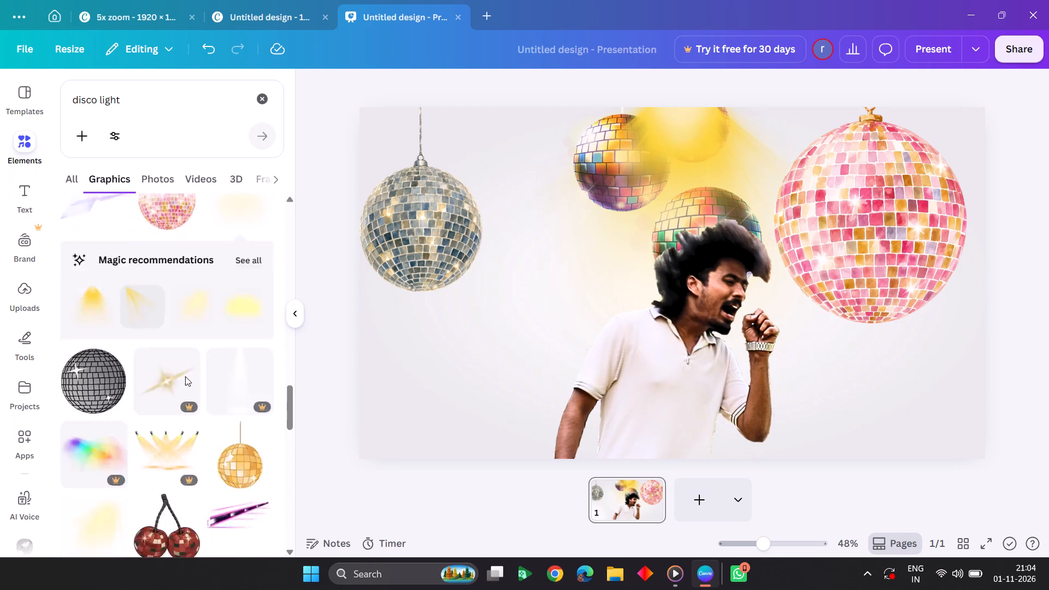
{"action": "scroll", "coordinate": [185, 376], "scroll_direction": "down", "scroll_amount": 1}
{"action": "scroll", "coordinate": [185, 376], "scroll_direction": "up", "scroll_amount": 1}
{"action": "scroll", "coordinate": [185, 376], "scroll_direction": "down", "scroll_amount": 1}
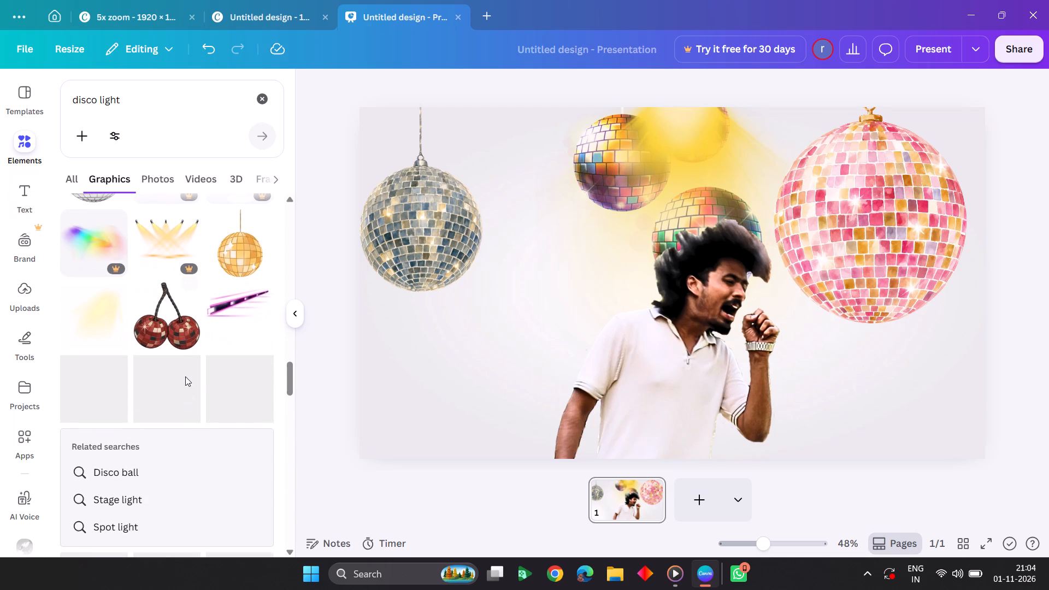
{"action": "scroll", "coordinate": [185, 376], "scroll_direction": "down", "scroll_amount": 1}
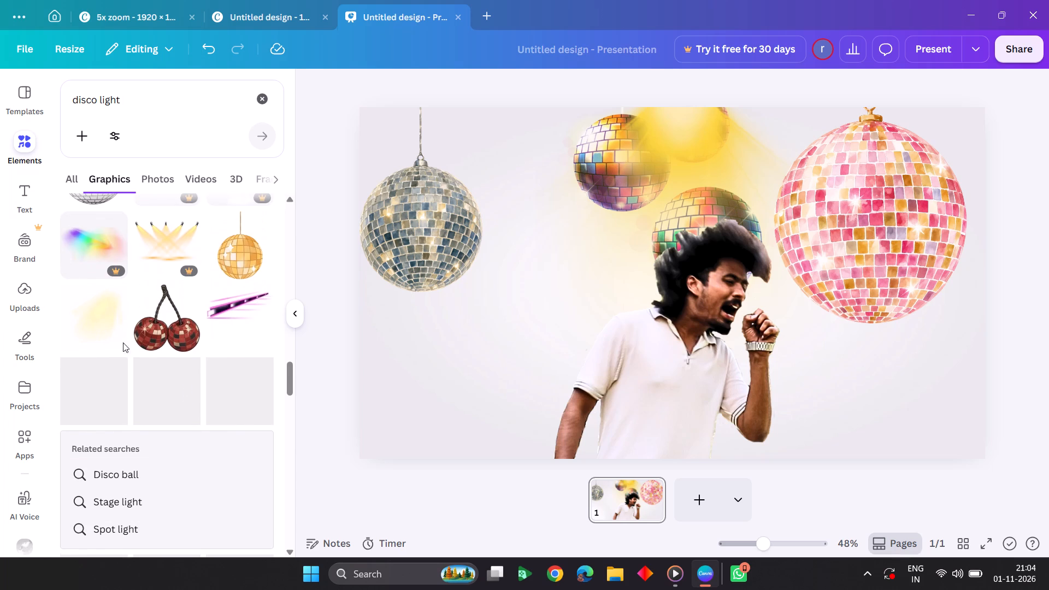
{"action": "left_click", "coordinate": [113, 332]}
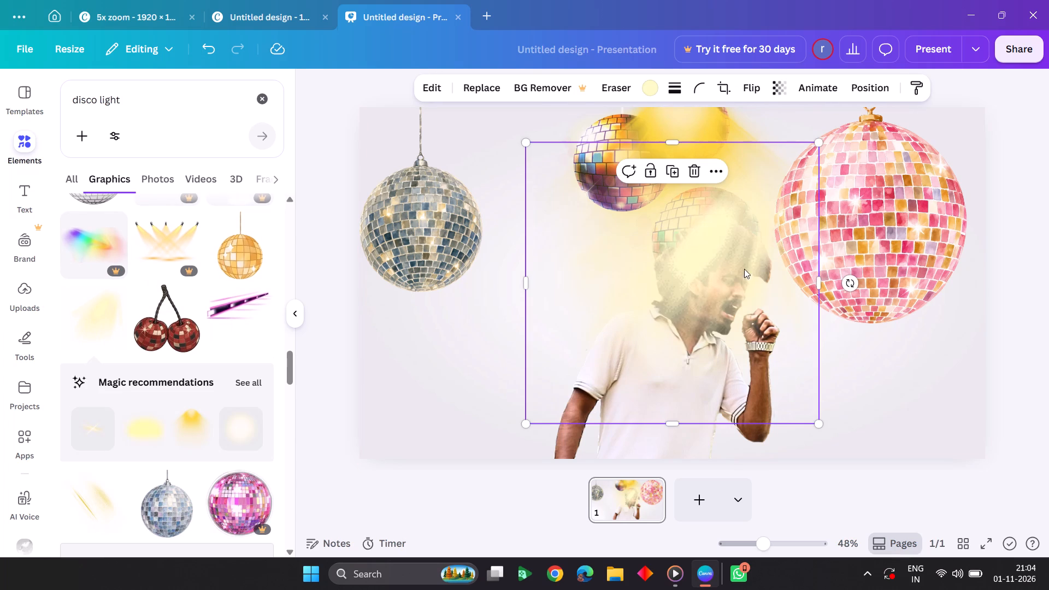
{"action": "left_click_drag", "start_coordinate": [738, 272], "coordinate": [1009, 153]}
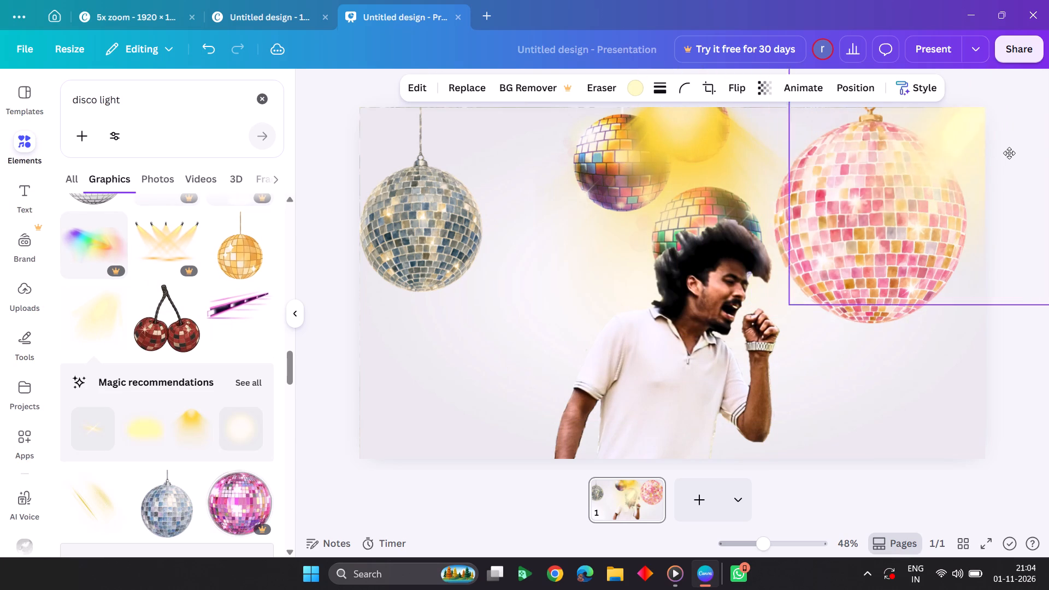
{"action": "left_click_drag", "start_coordinate": [1009, 153], "coordinate": [965, 164]}
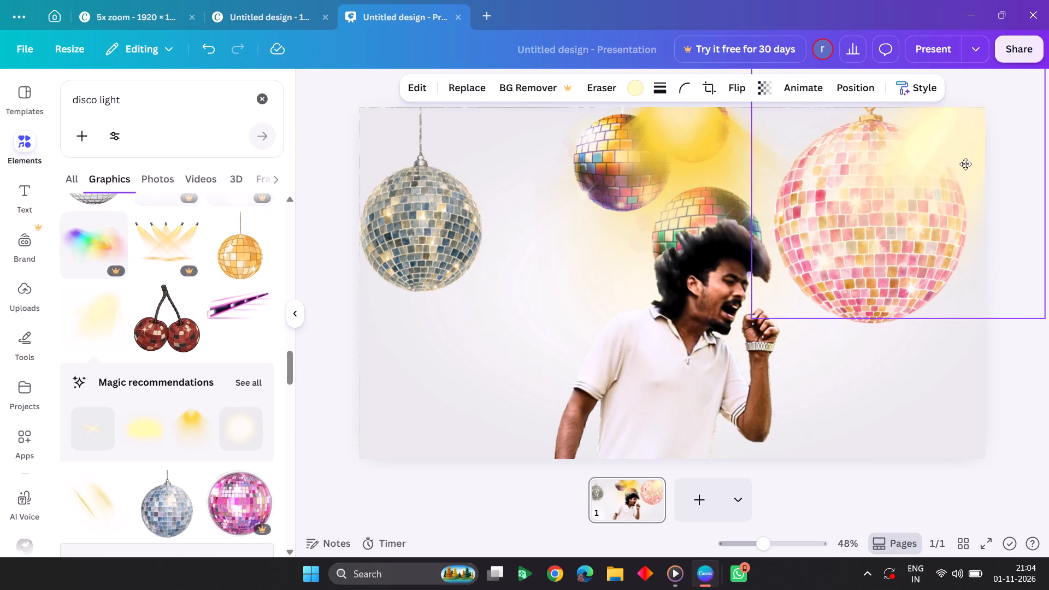
{"action": "left_click_drag", "start_coordinate": [965, 164], "coordinate": [961, 164]}
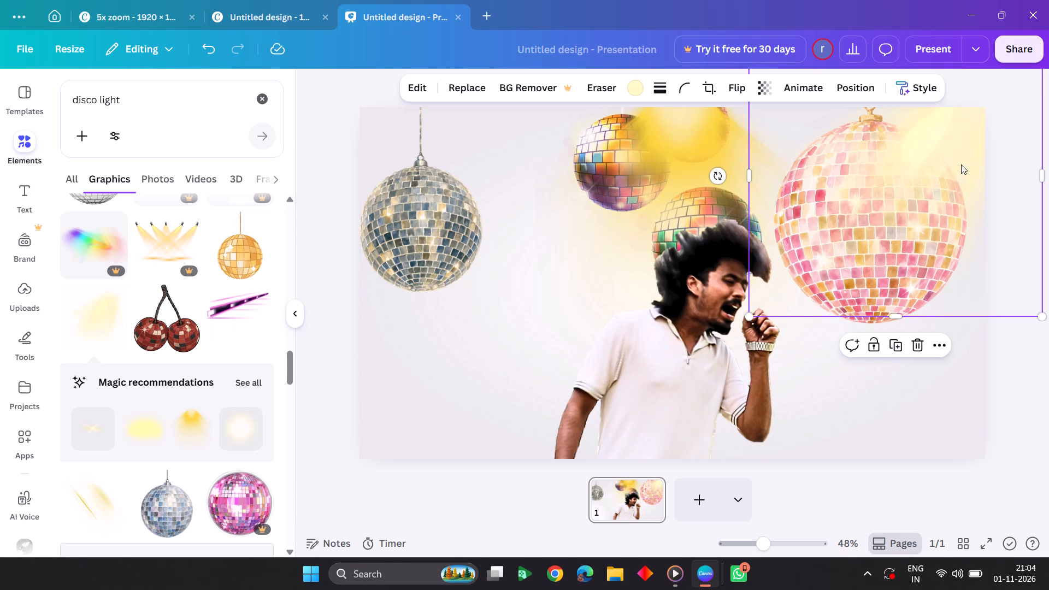
Apply the Photo Zoom animation to the pale yellow light beam graphic.
{"action": "left_click", "coordinate": [804, 91]}
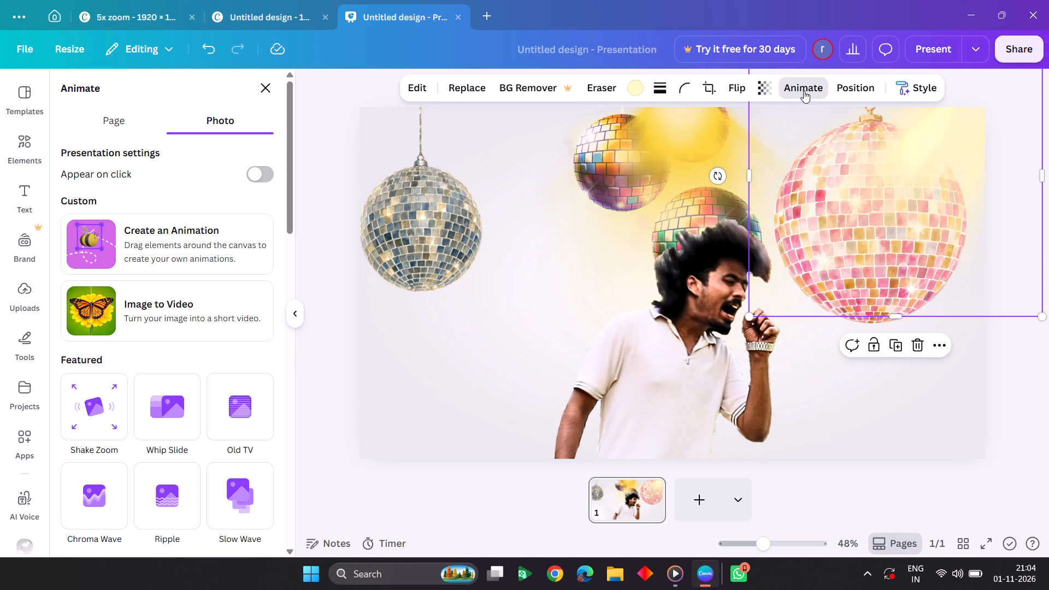
{"action": "scroll", "coordinate": [215, 402], "scroll_direction": "down", "scroll_amount": 7}
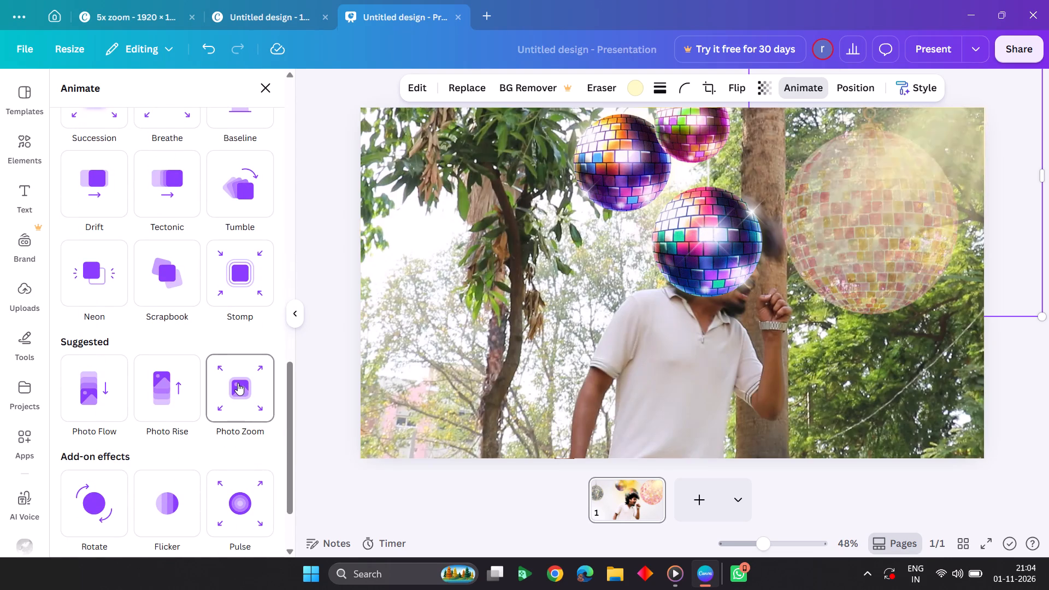
{"action": "left_click", "coordinate": [238, 383]}
{"action": "left_click", "coordinate": [337, 397]}
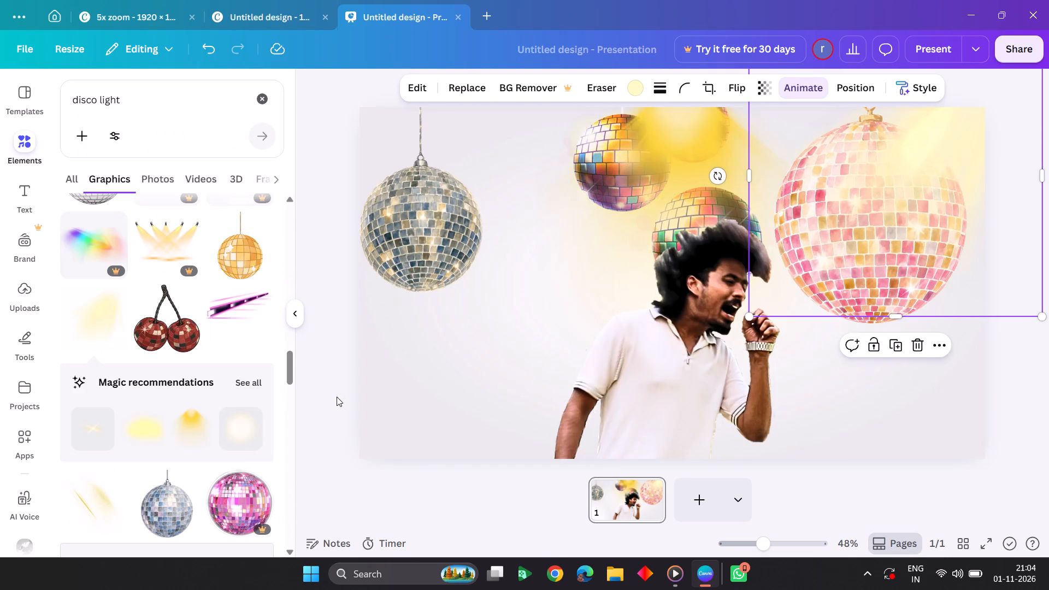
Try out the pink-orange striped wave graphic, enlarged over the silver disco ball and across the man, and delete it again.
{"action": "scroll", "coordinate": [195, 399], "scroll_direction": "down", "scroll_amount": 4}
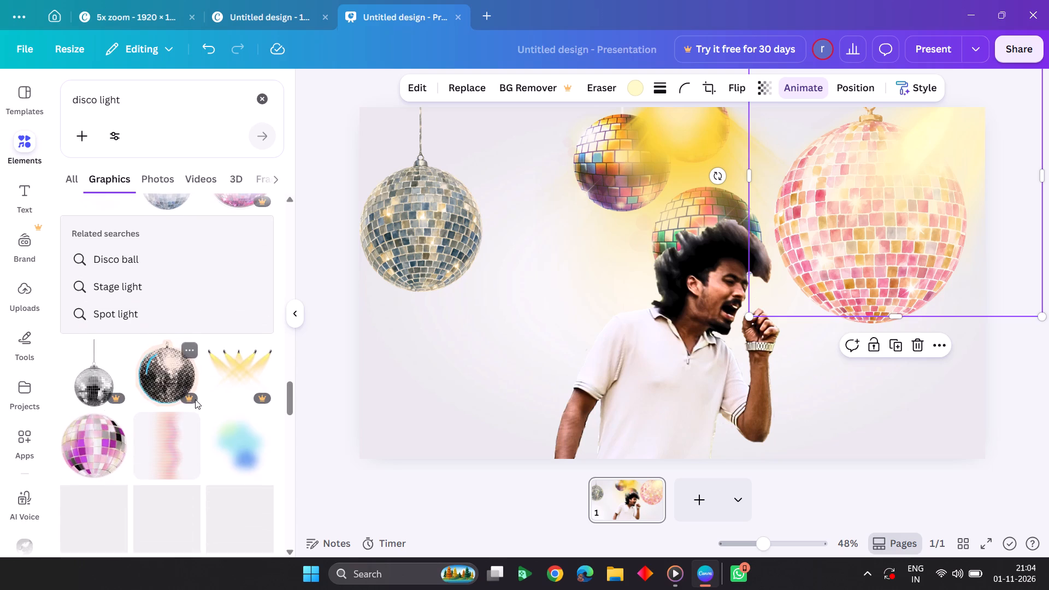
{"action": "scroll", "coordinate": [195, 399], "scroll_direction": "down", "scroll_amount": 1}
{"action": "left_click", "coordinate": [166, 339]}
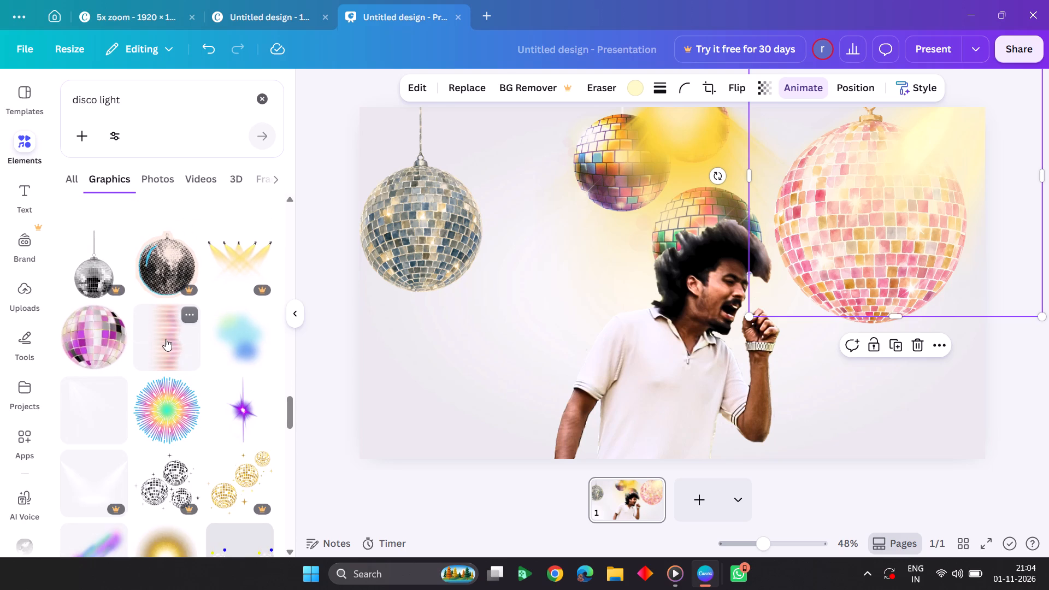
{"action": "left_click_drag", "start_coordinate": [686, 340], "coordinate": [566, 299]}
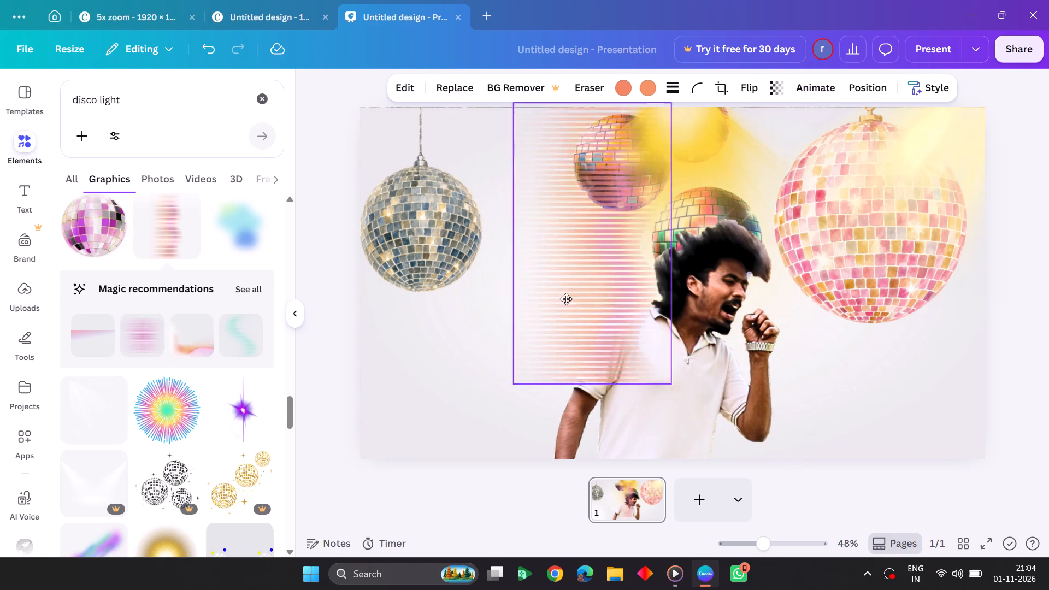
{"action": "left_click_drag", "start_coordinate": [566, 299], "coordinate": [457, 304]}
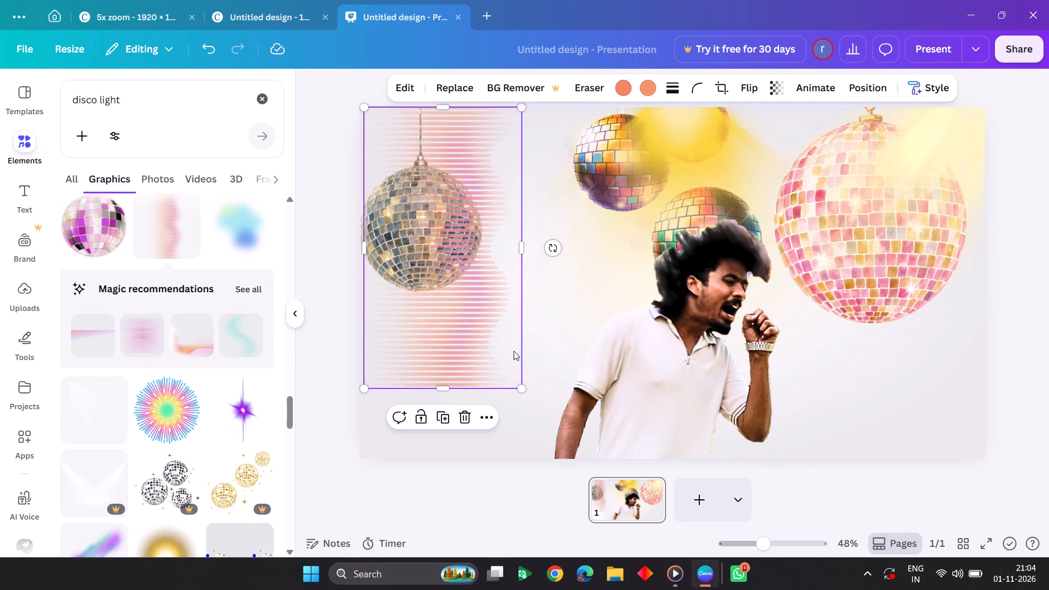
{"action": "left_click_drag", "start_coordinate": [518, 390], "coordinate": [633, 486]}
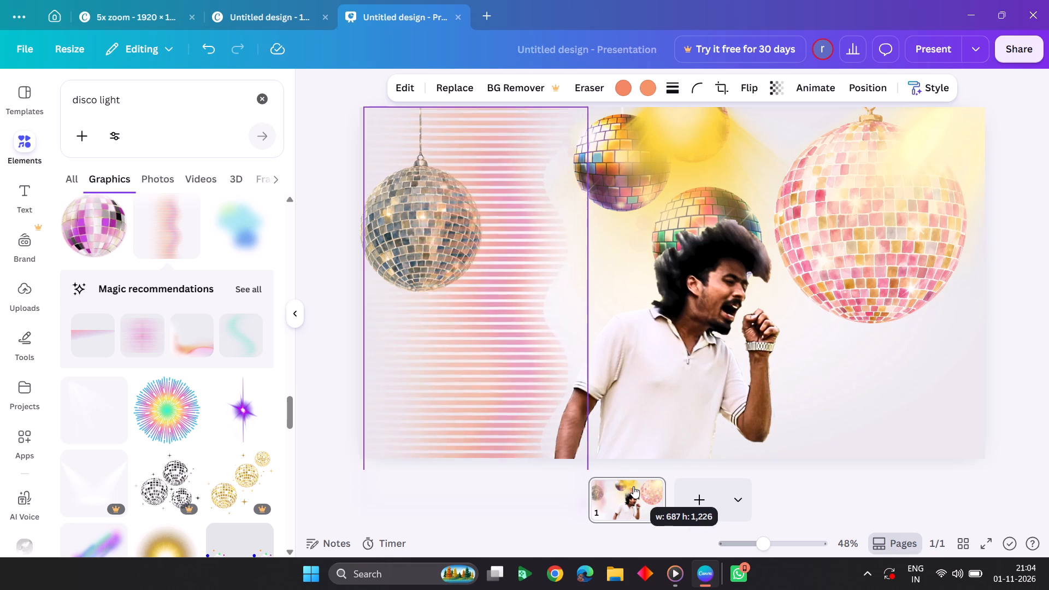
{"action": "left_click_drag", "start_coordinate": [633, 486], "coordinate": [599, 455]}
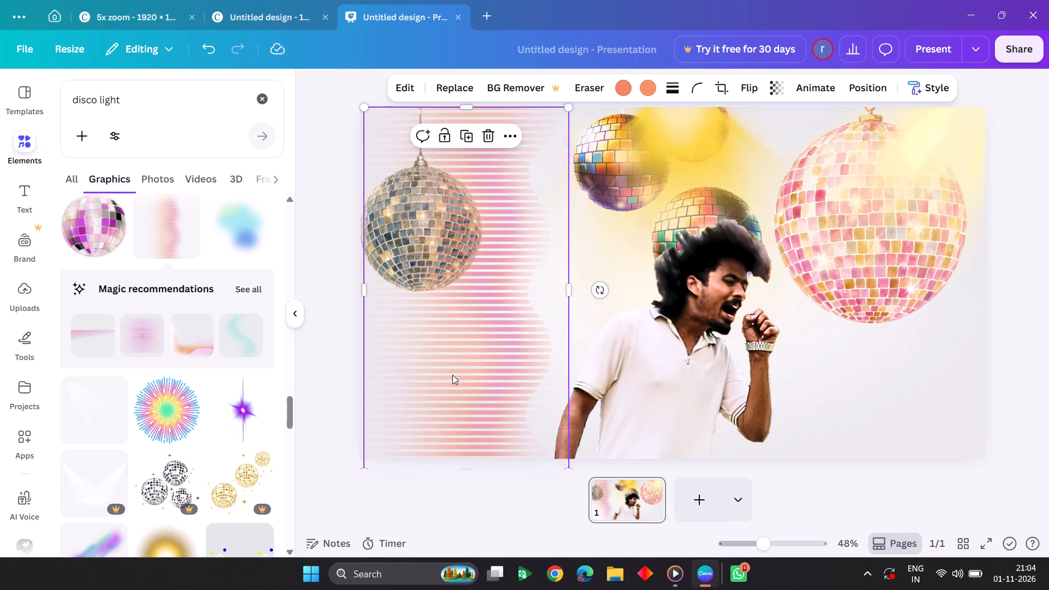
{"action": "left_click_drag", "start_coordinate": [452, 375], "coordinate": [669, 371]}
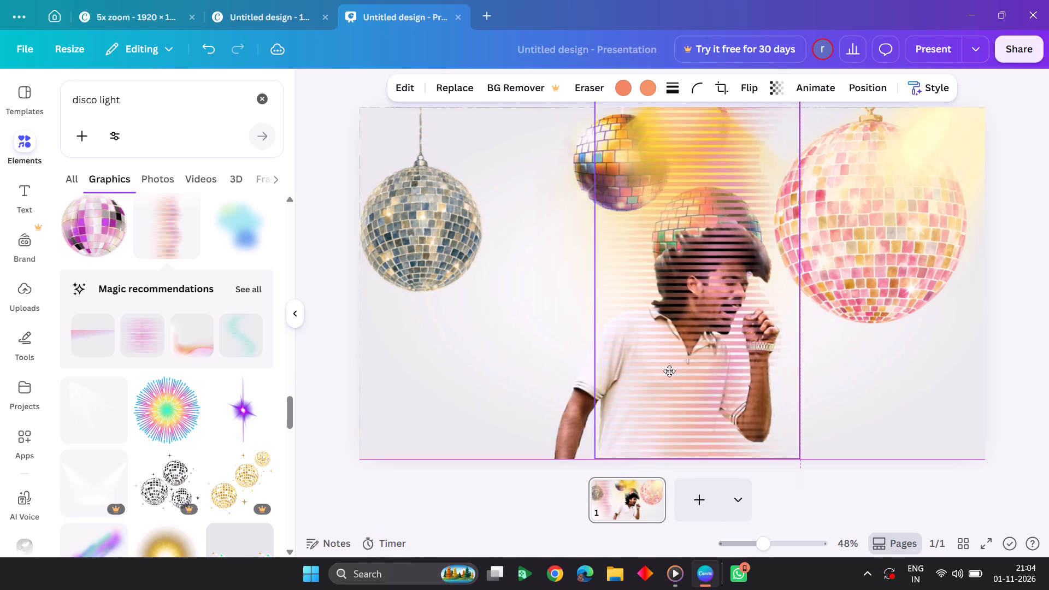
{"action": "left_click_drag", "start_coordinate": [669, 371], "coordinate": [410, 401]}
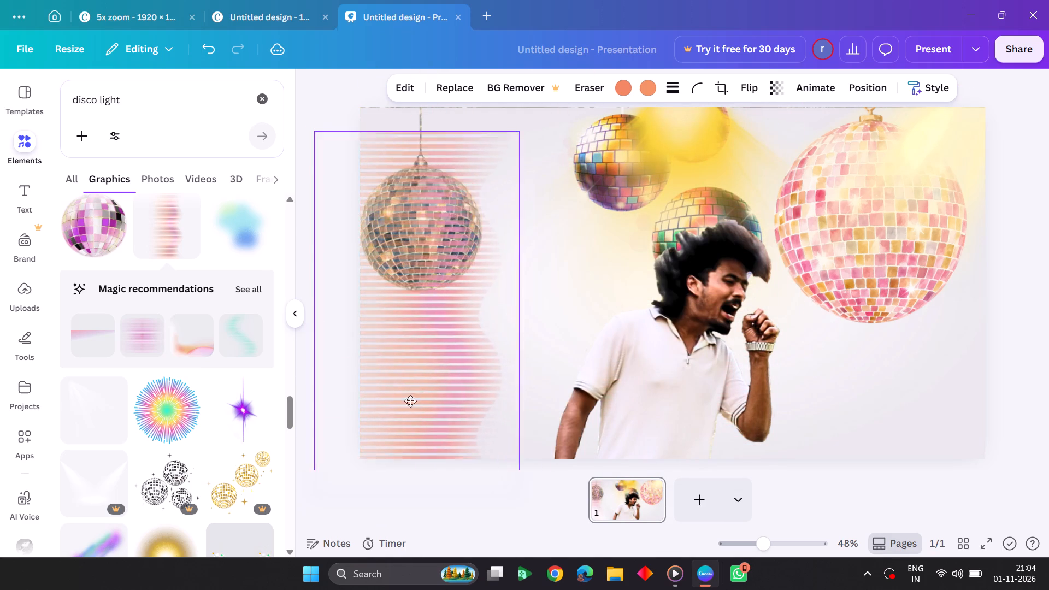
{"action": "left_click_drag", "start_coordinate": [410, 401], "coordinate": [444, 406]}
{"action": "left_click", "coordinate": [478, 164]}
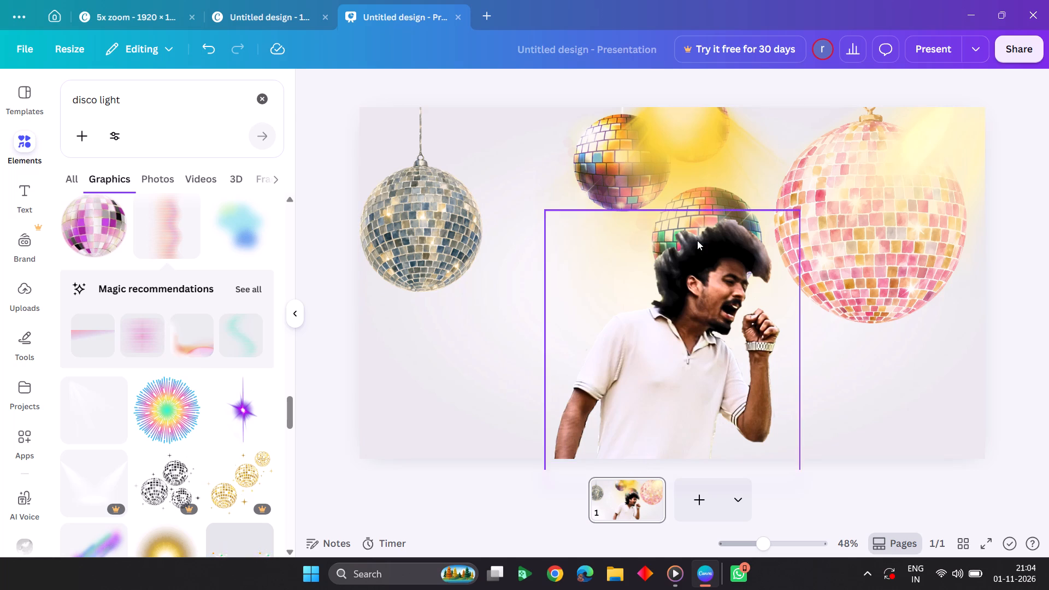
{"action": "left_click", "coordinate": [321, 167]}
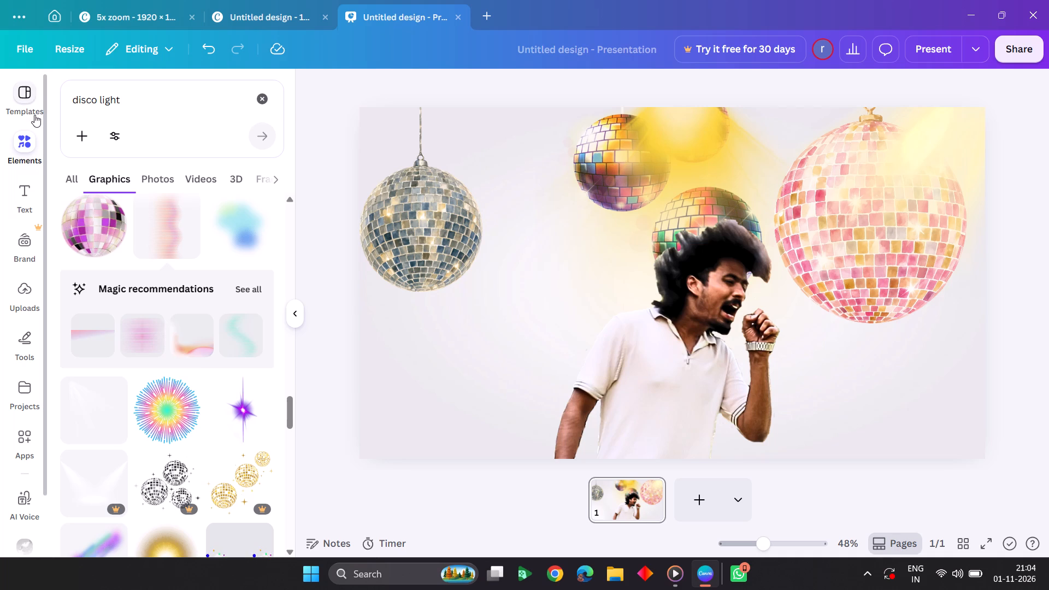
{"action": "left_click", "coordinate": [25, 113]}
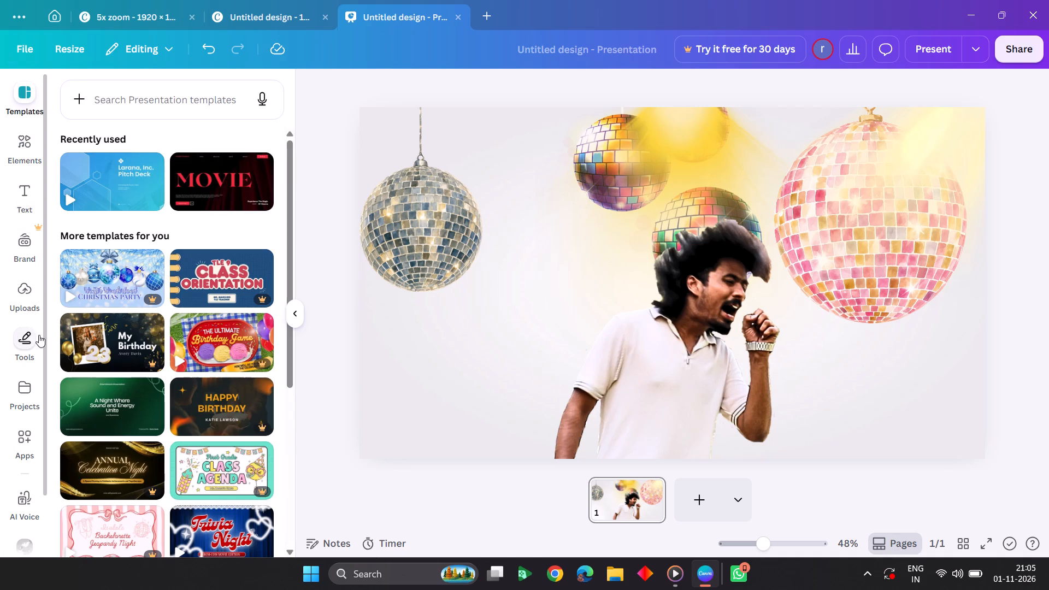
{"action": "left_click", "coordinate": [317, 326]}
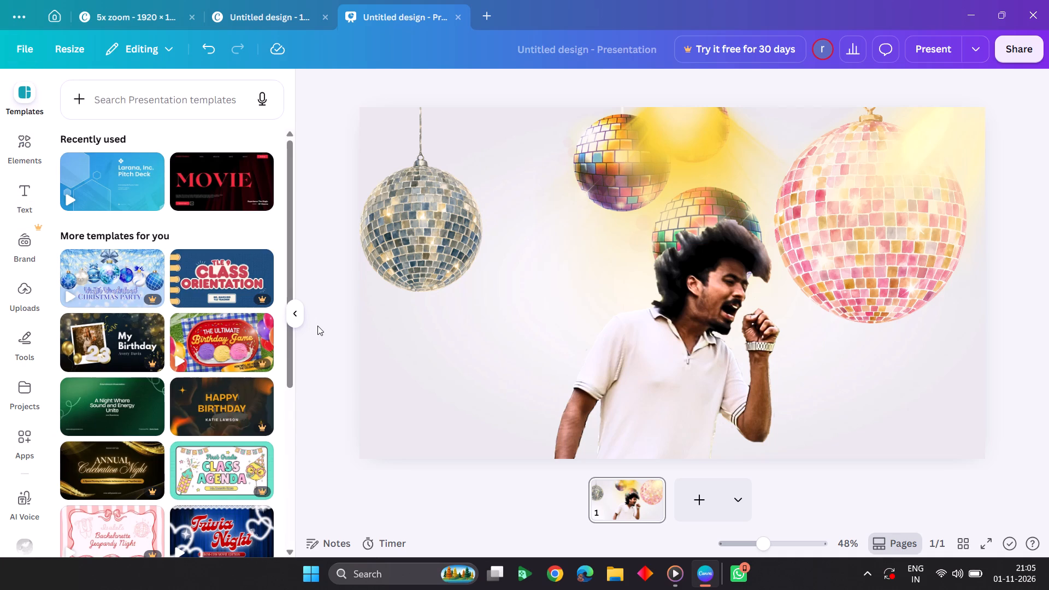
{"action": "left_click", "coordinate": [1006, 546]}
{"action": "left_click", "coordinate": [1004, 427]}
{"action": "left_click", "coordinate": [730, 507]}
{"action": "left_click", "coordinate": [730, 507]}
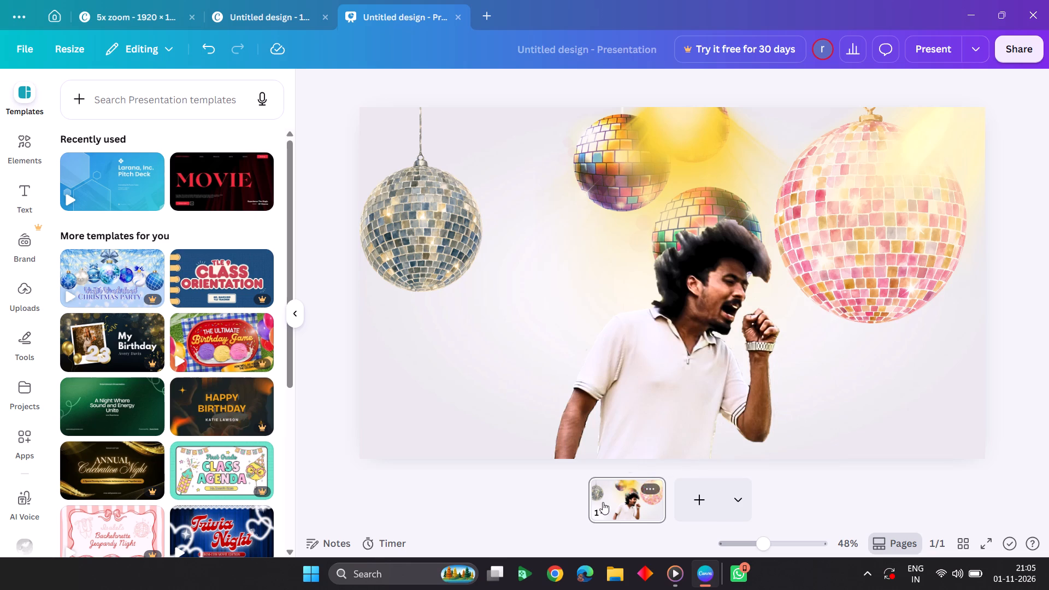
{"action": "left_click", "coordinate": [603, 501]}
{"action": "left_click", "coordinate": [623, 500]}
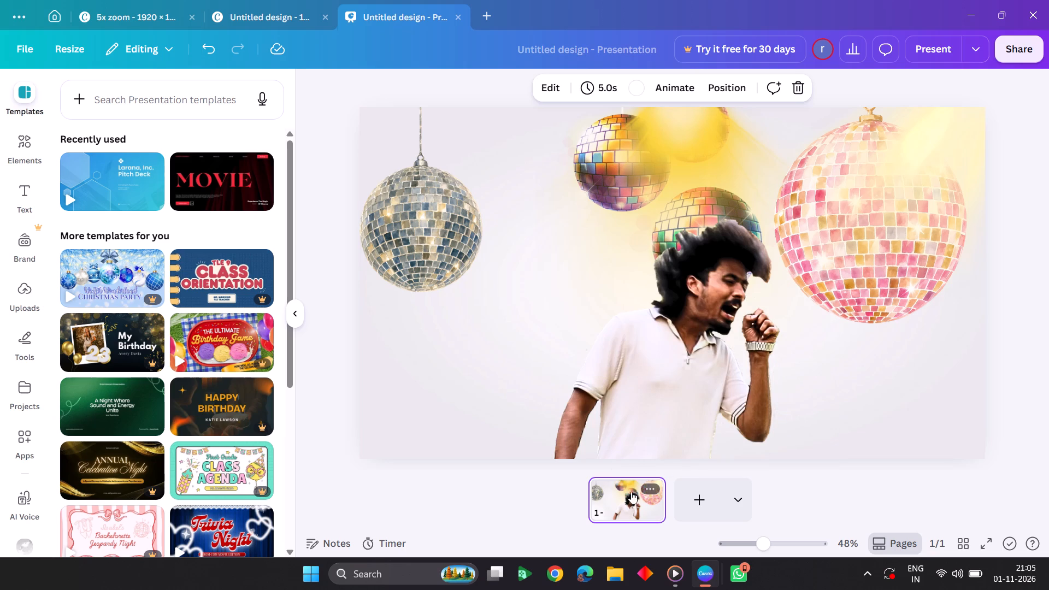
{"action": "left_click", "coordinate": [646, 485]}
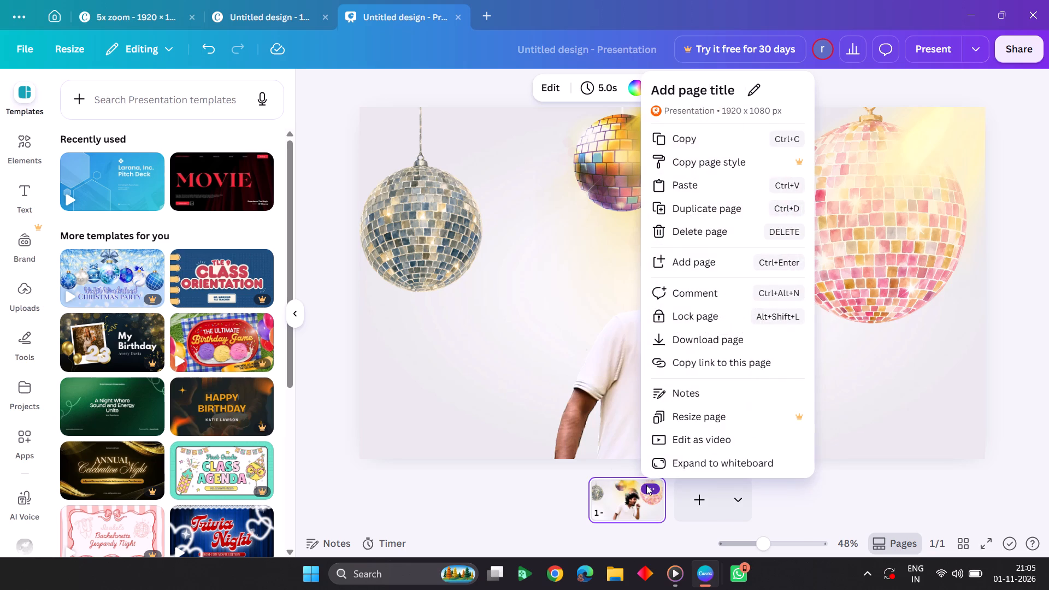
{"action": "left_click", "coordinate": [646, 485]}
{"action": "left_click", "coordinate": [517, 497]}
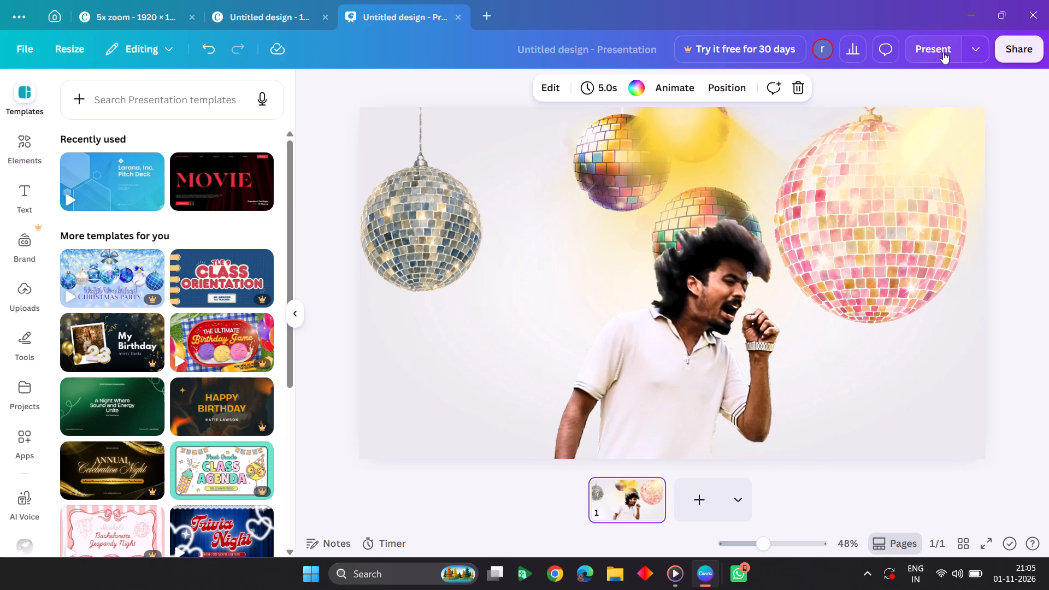
Preview the animated disco page twice in full-screen presentation mode and return to editing.
{"action": "left_click", "coordinate": [966, 49]}
{"action": "left_click", "coordinate": [966, 49]}
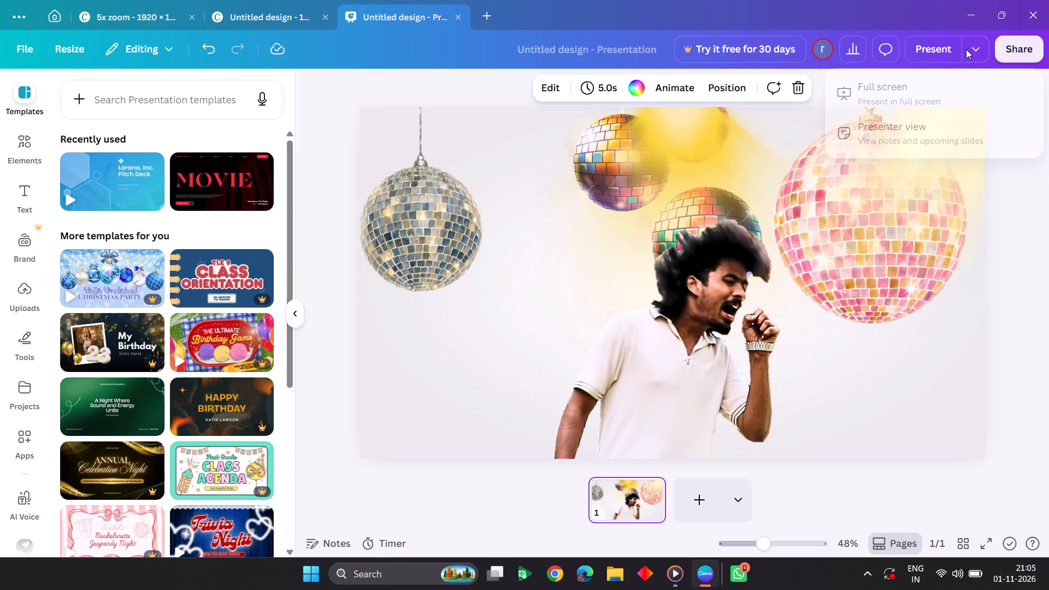
{"action": "left_click", "coordinate": [941, 52]}
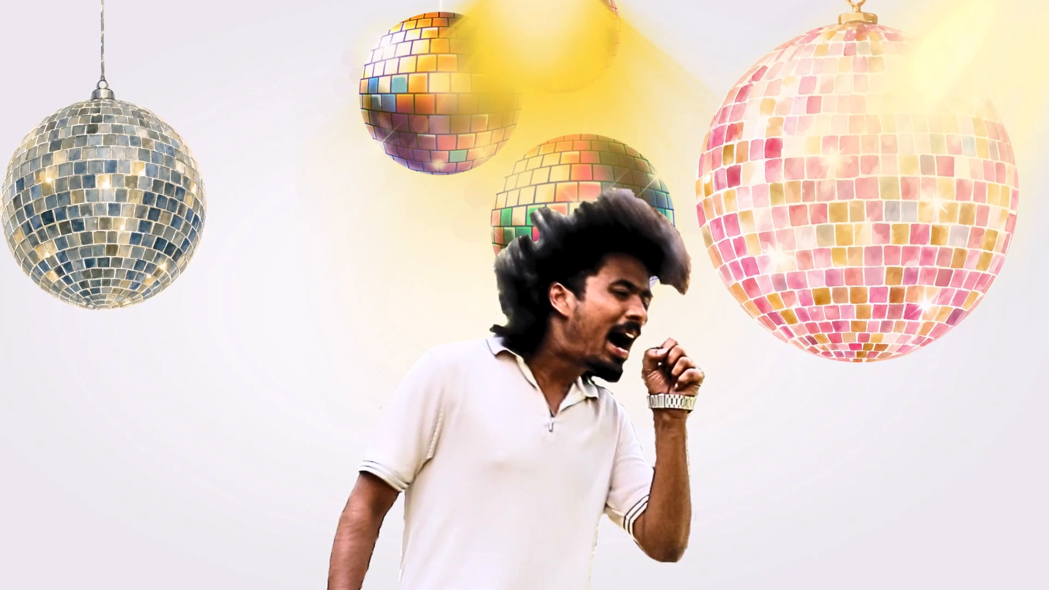
{"action": "key", "text": "Escape"}
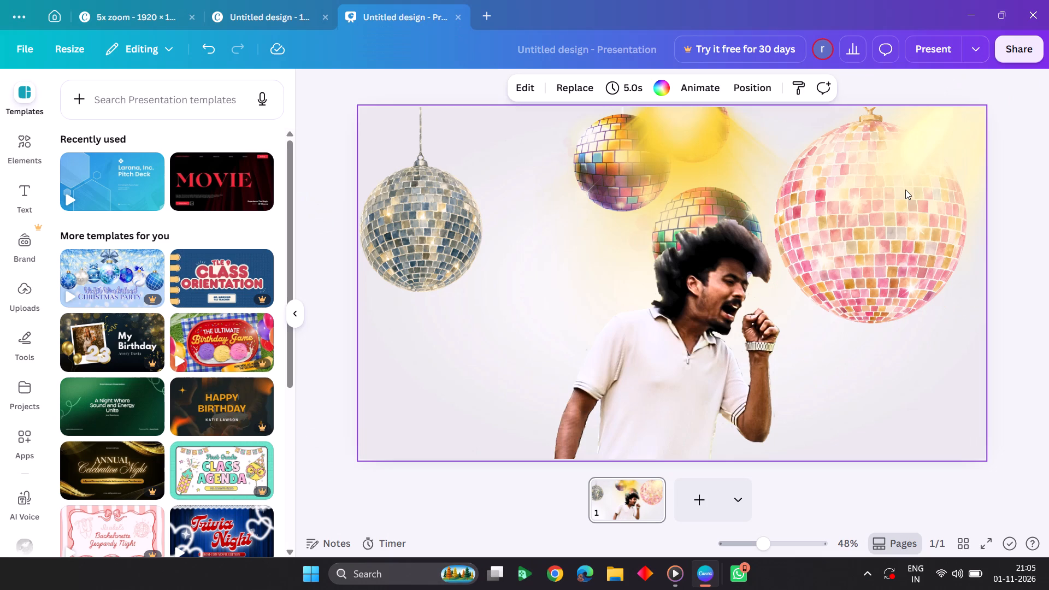
{"action": "left_click", "coordinate": [928, 52]}
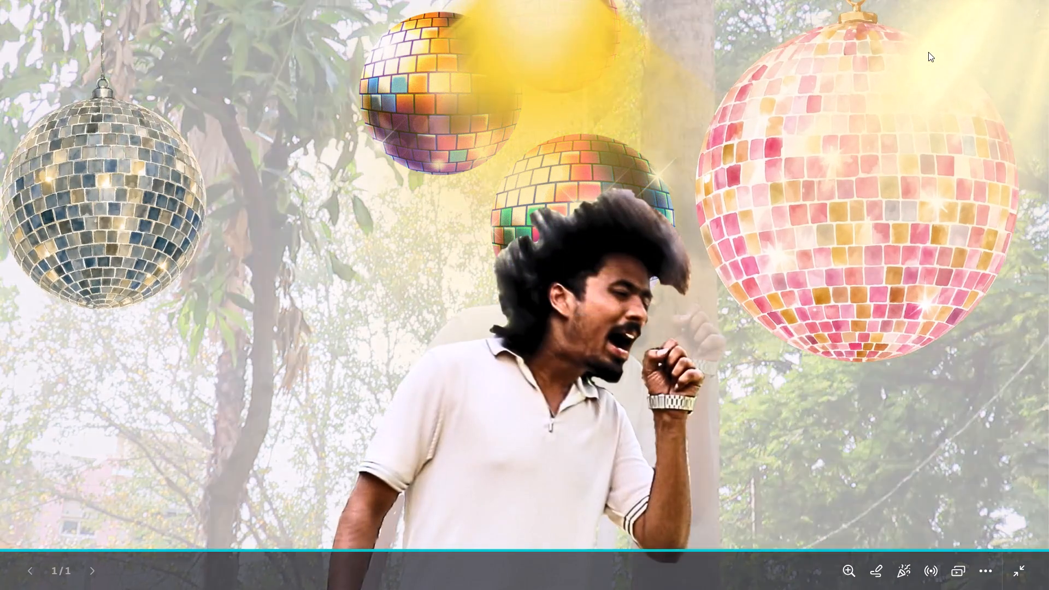
{"action": "key", "text": "Escape"}
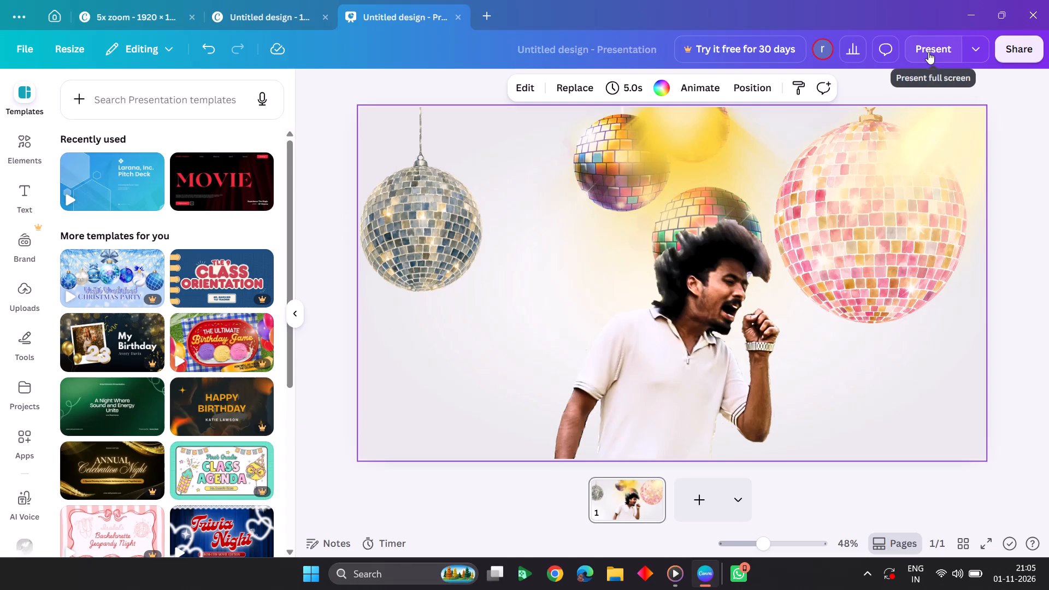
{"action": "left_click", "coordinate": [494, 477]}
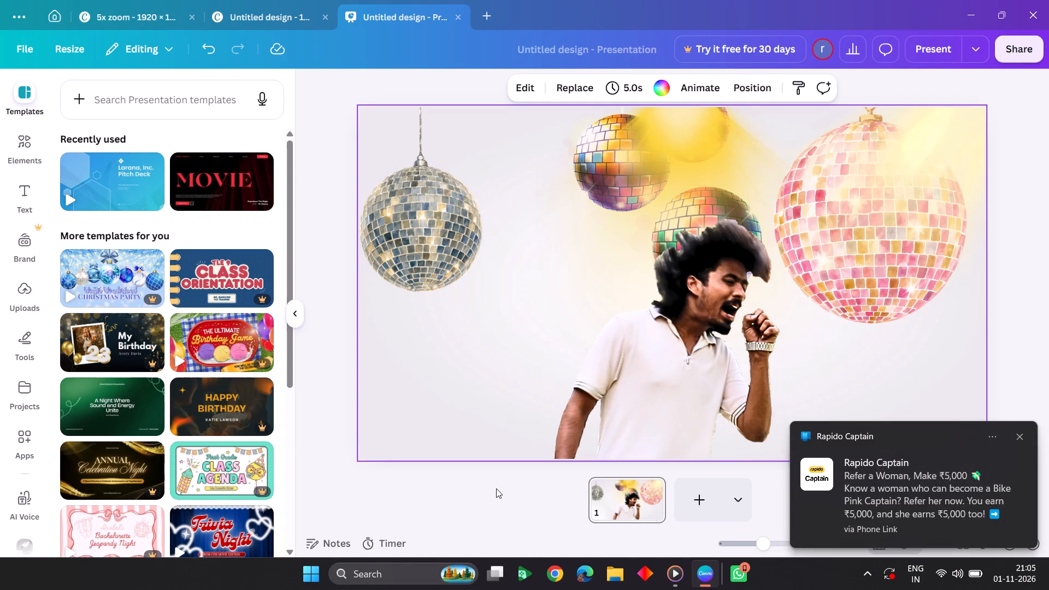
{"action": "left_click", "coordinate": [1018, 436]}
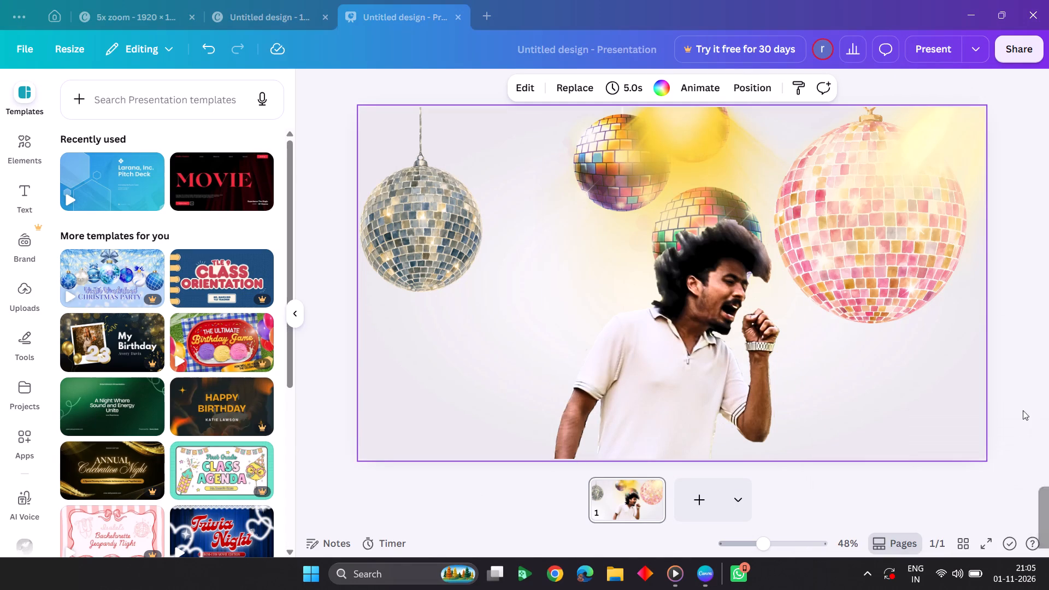
Download the design as a standard digital PDF and save it in the Downloads folder under the name nhm.
{"action": "left_click", "coordinate": [1011, 48]}
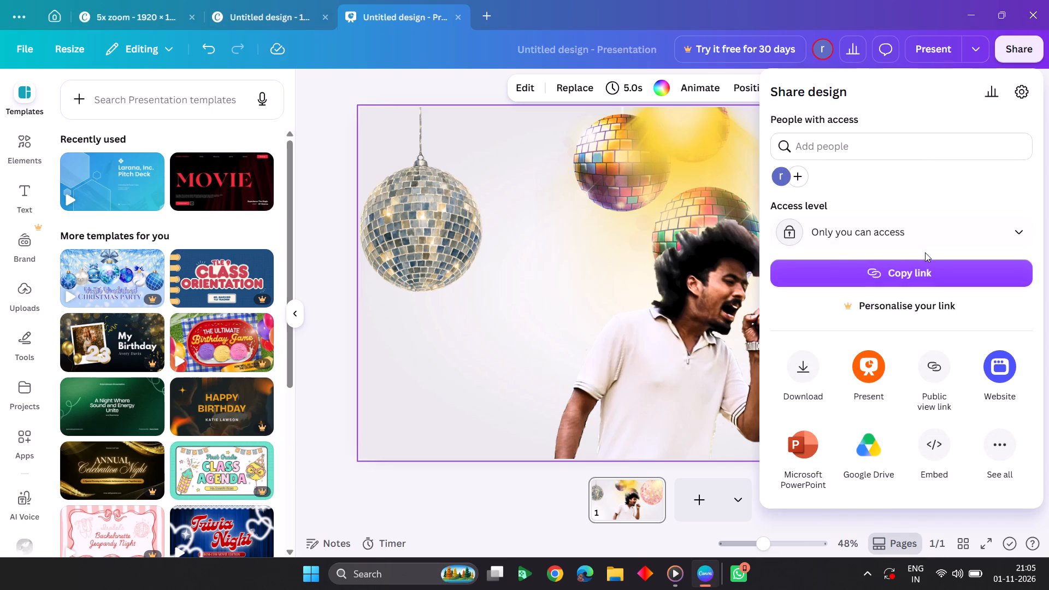
{"action": "left_click", "coordinate": [809, 376]}
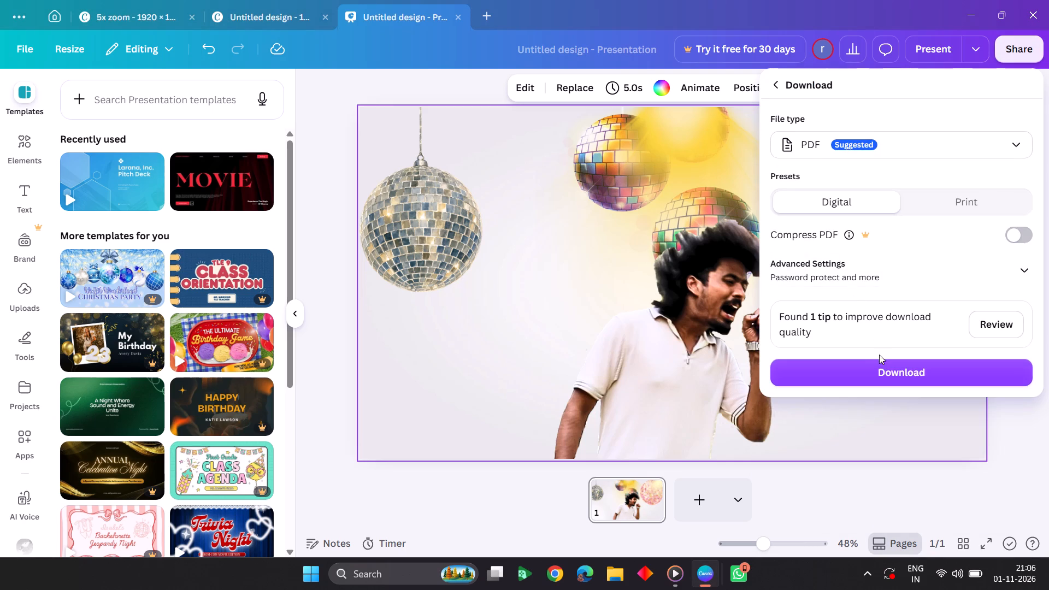
{"action": "left_click", "coordinate": [881, 366]}
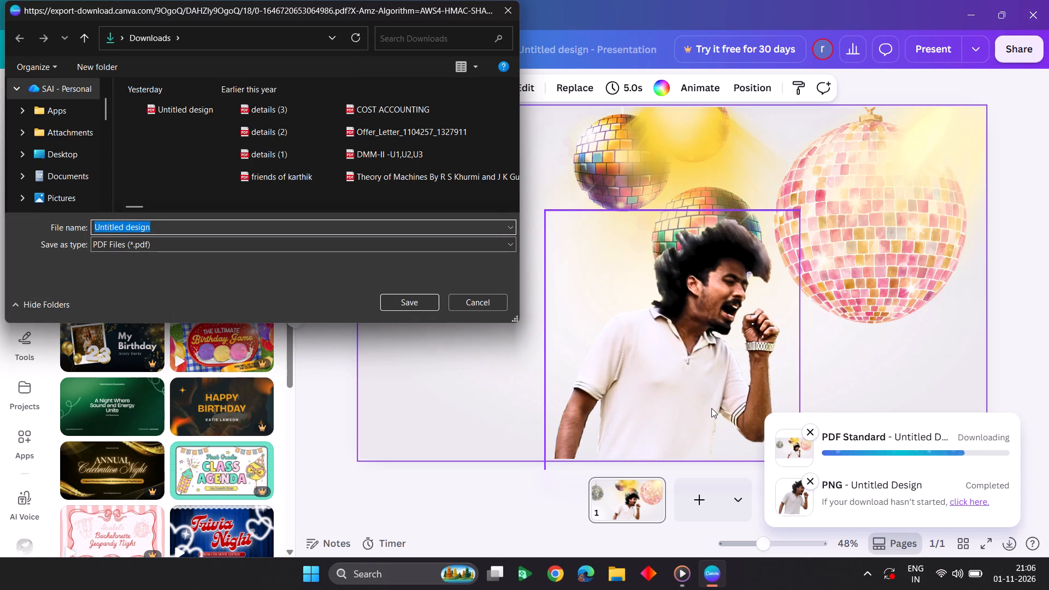
{"action": "left_click", "coordinate": [383, 219]}
{"action": "key", "text": "space"}
{"action": "type", "text": "nhm"}
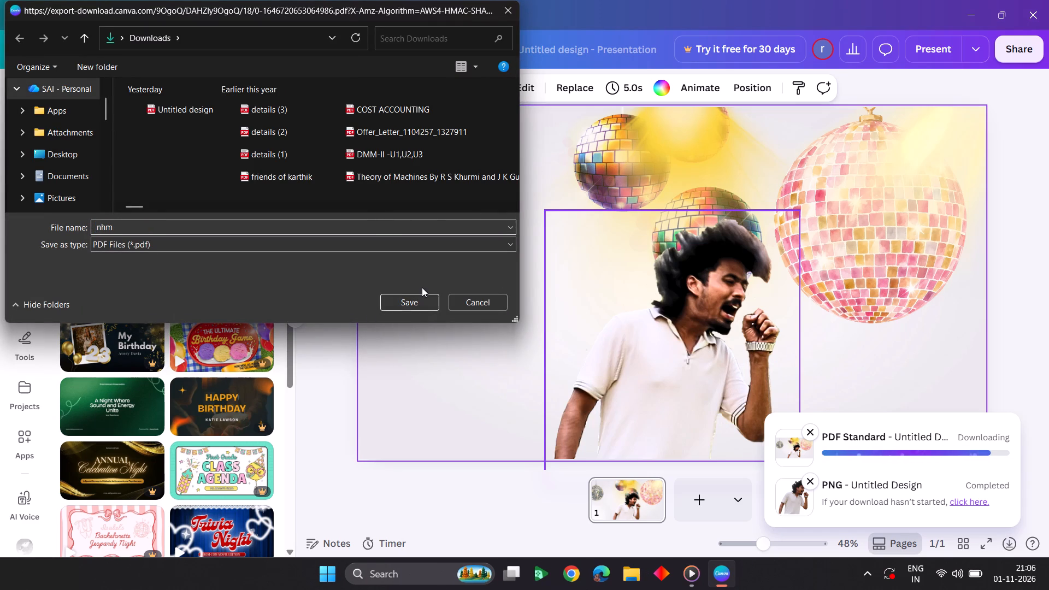
{"action": "left_click", "coordinate": [417, 303]}
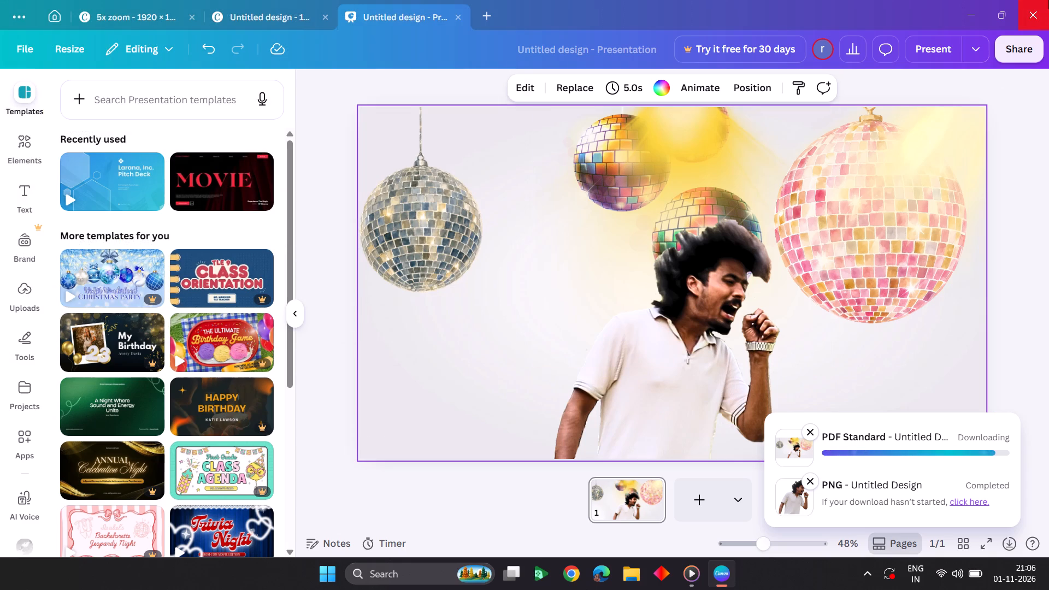
Close the Canva window to return to the desktop.
{"action": "triple_click", "coordinate": [1039, 0]}
{"action": "left_click", "coordinate": [1039, 0]}
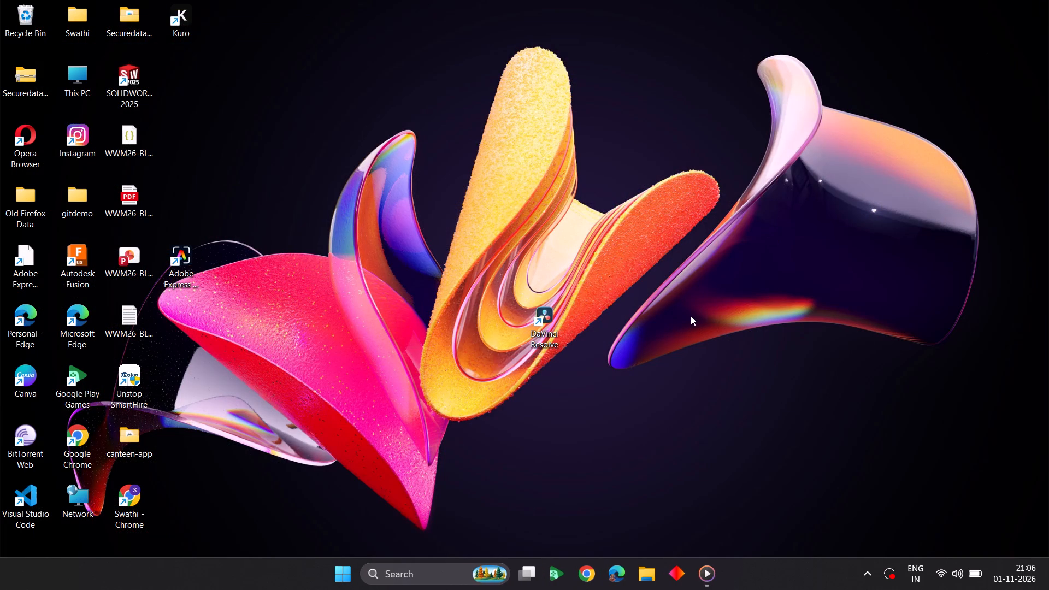
Launch DaVinci Resolve from the desktop.
{"action": "double_click", "coordinate": [541, 315]}
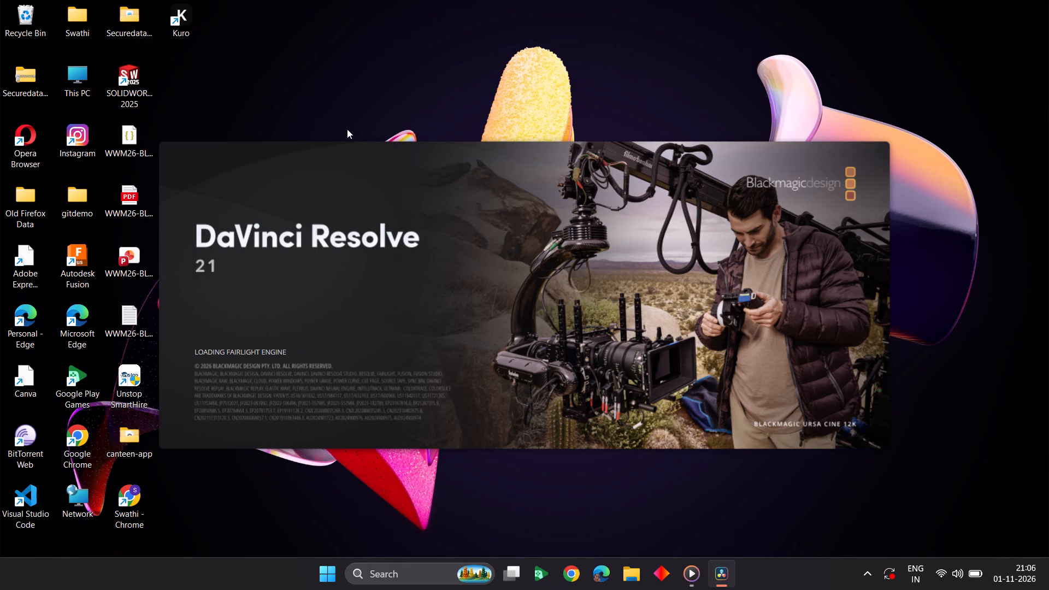
Launch Kuro from the desktop.
{"action": "double_click", "coordinate": [191, 11]}
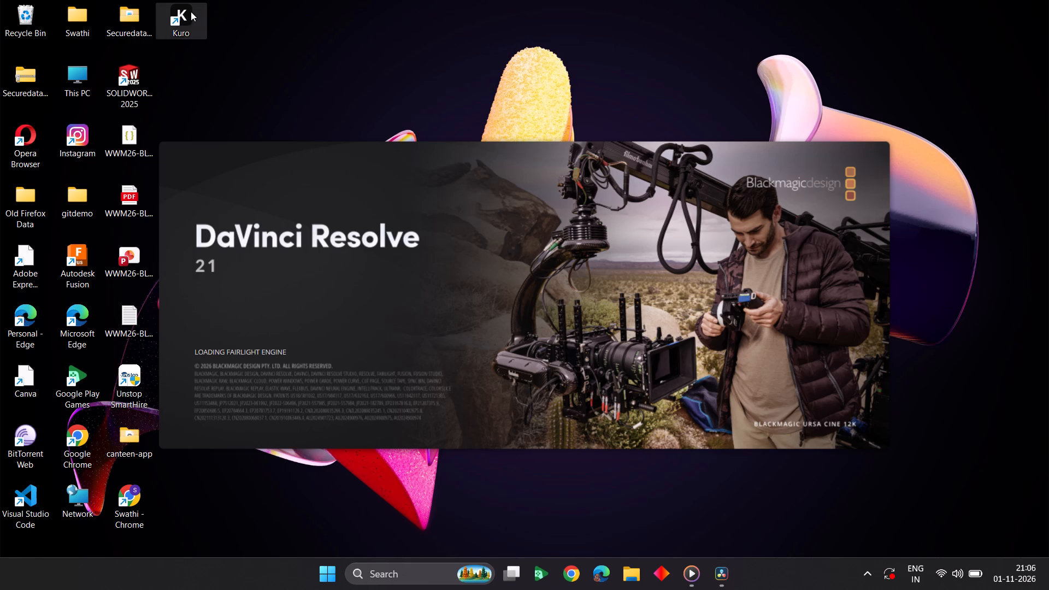